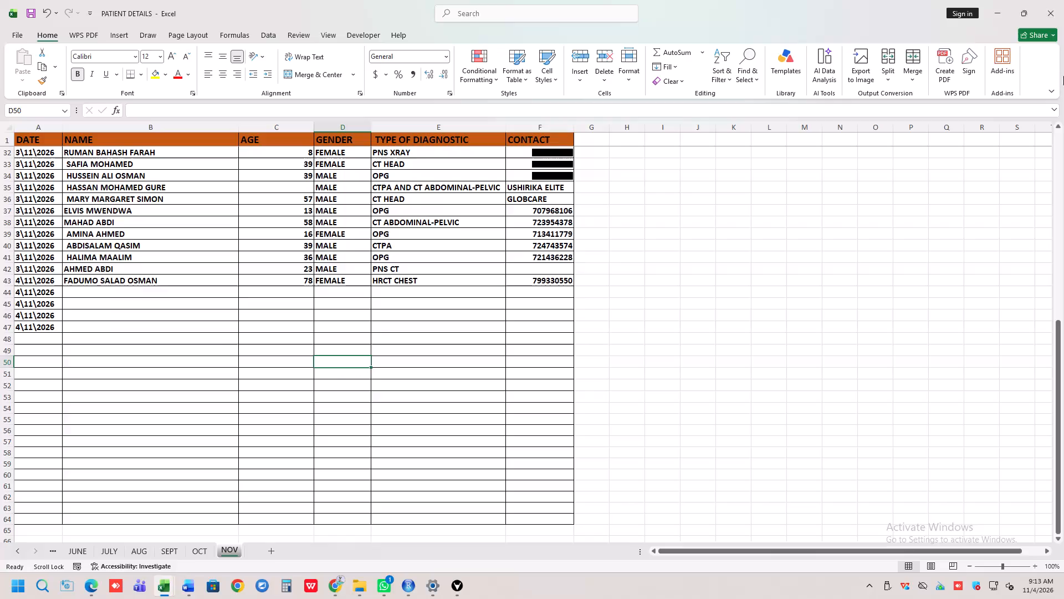
Save the PATIENT DETAILS workbook.
double_click(30, 8)
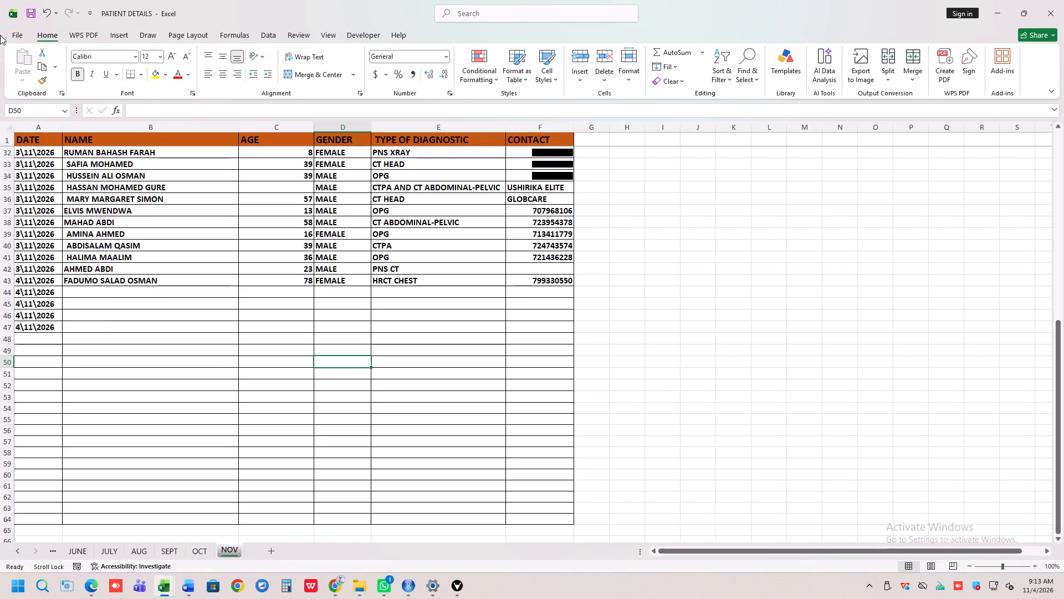
In the BOOK1 ACCOUNTS workbook, change the daily total formula in H35 of the NOV sheet to sum D31:D46.
left_click(11, 40)
left_click(165, 327)
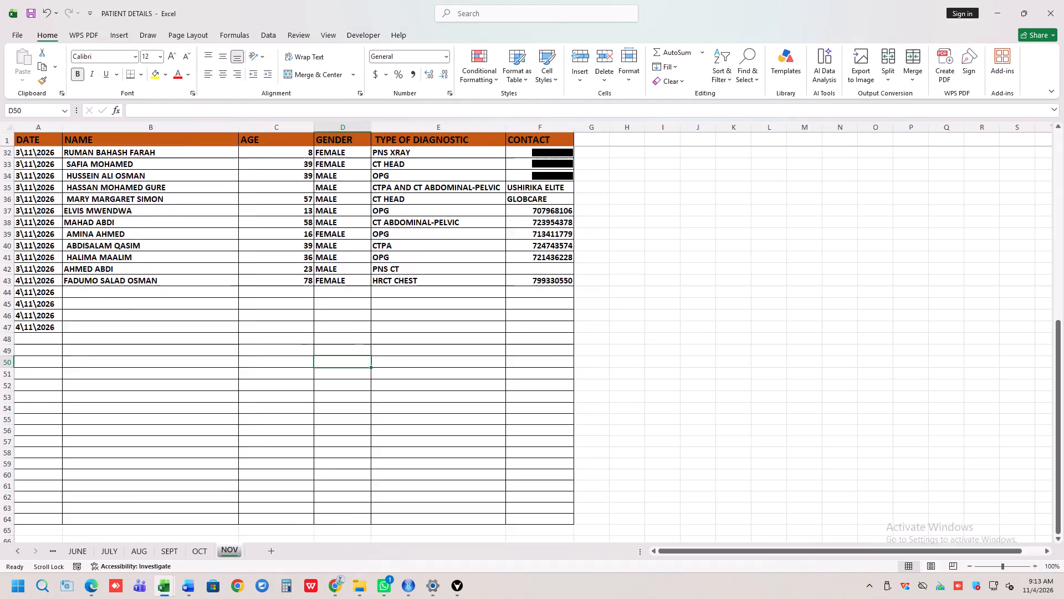
double_click(865, 190)
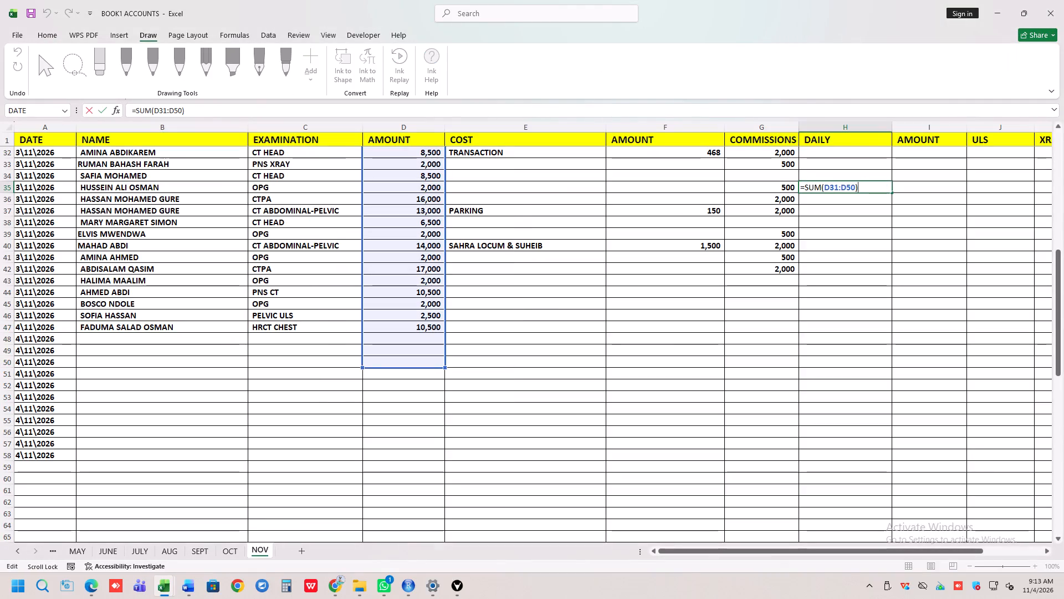
left_click_drag(444, 368, 441, 321)
key("Return")
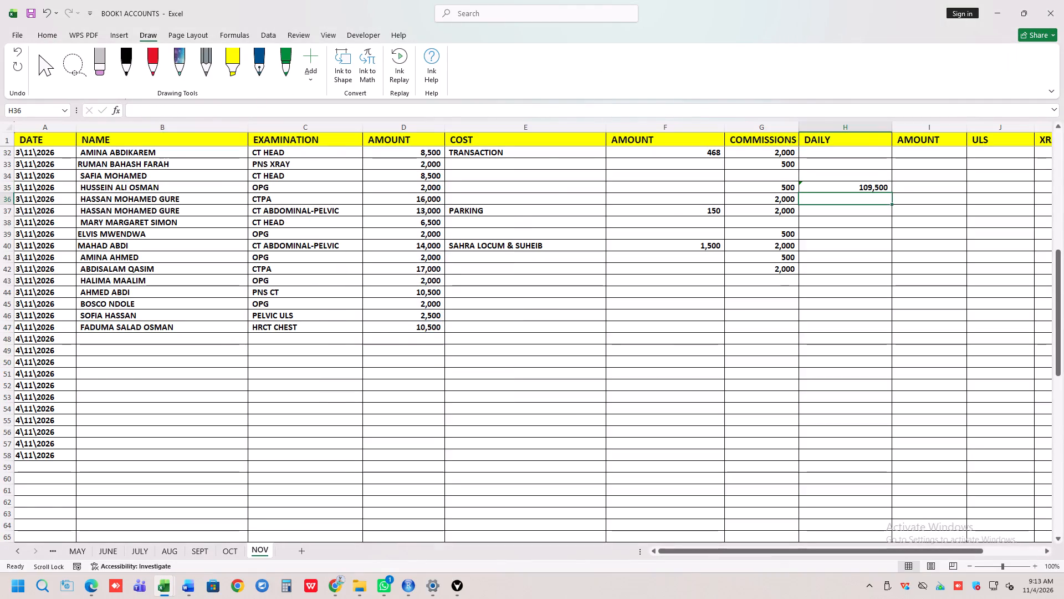
Reopen the daily total formula in H35 to check its summed range against the 3\11\2026 rows.
scroll(447, 312, "up", 2)
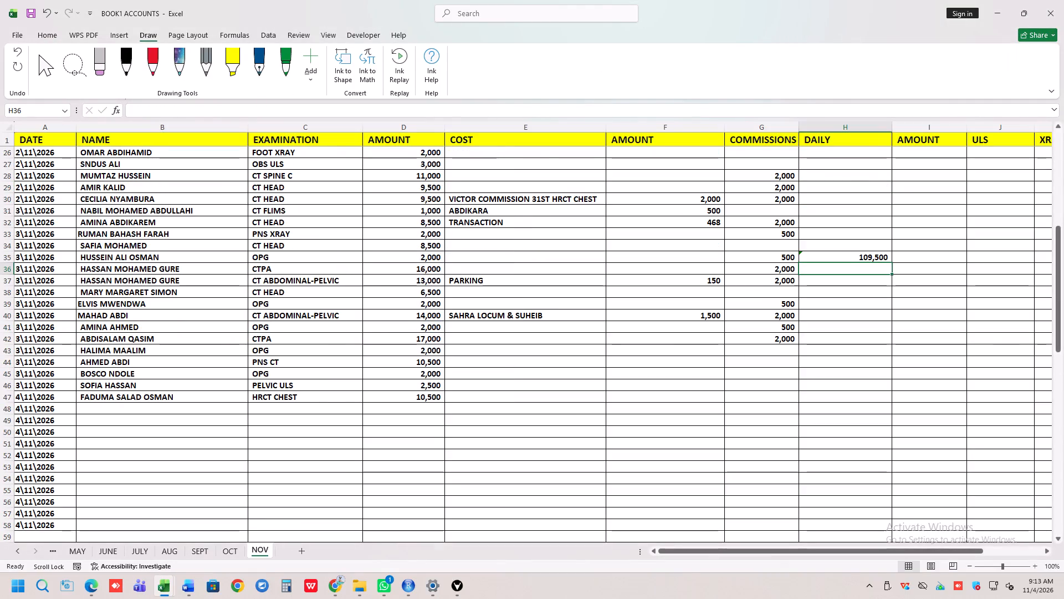
left_click(840, 251)
double_click(849, 258)
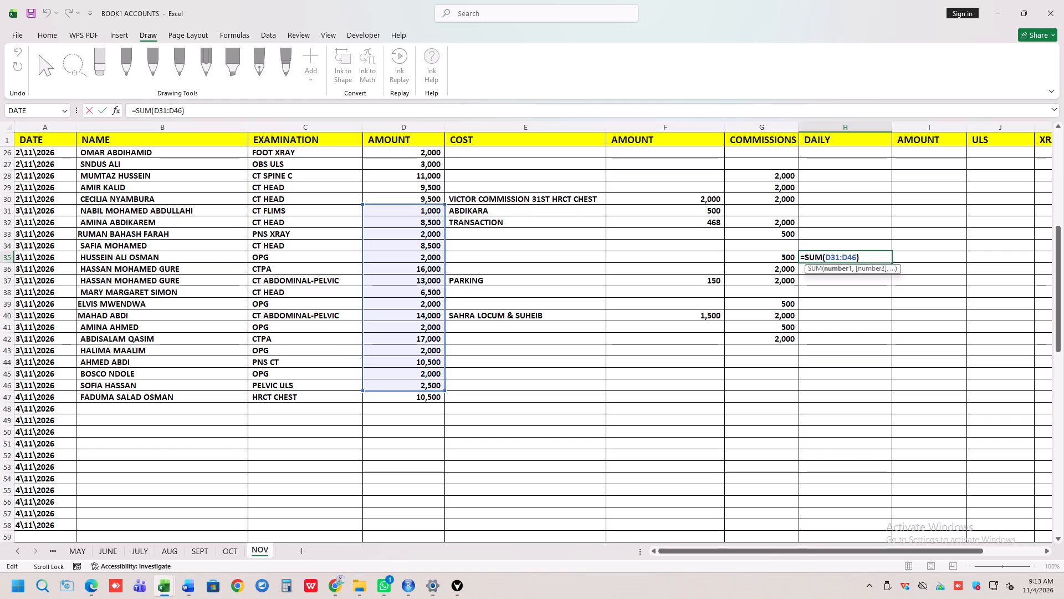
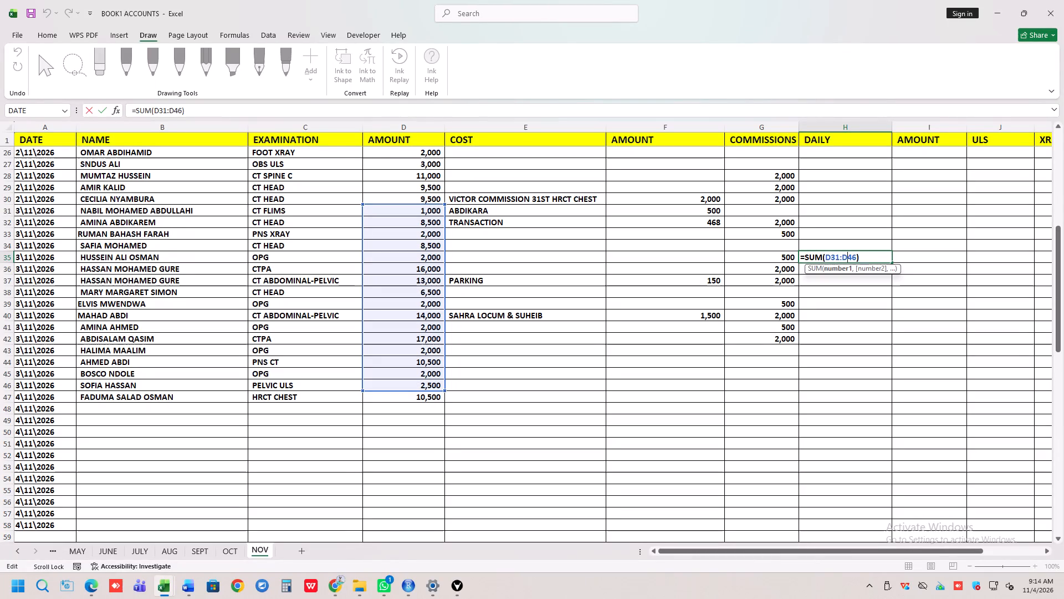
Finish checking the daily total formula in H35 and leave cell editing with the summed range D31:D46.
left_click(534, 466)
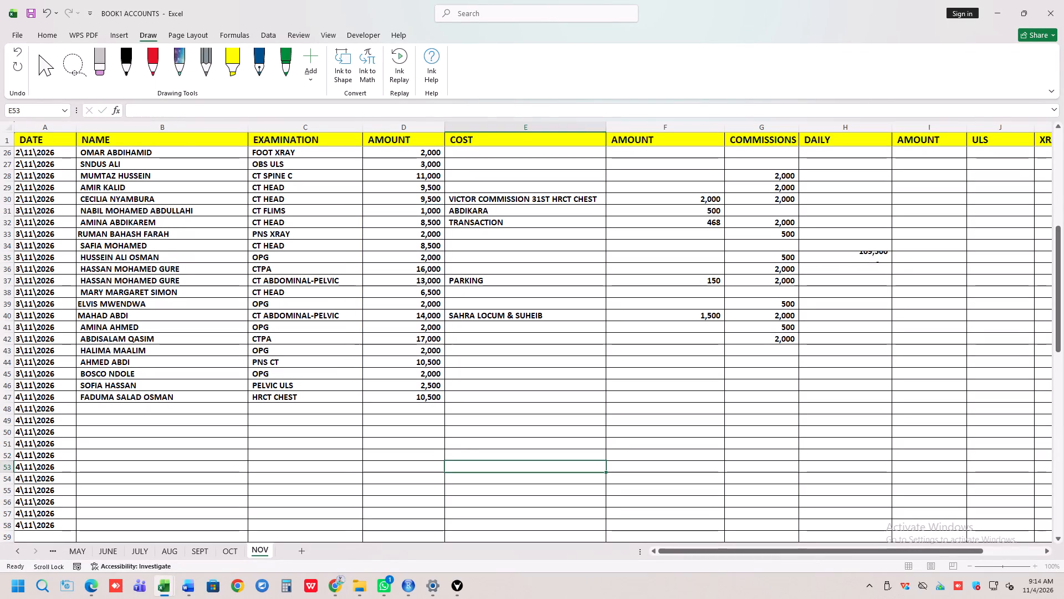
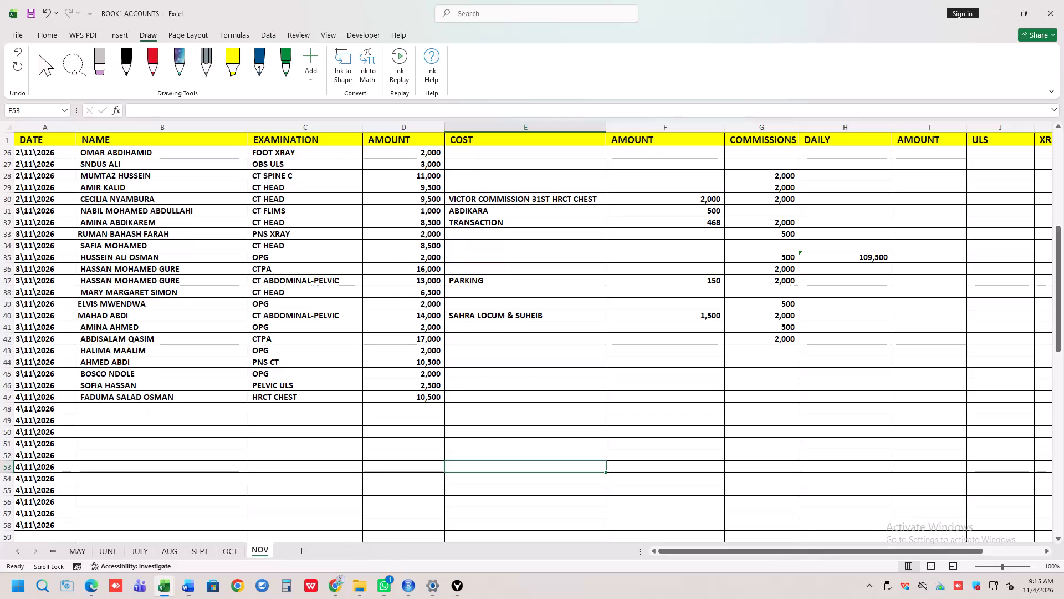
Open the recent workbook AMAL.
left_click(11, 38)
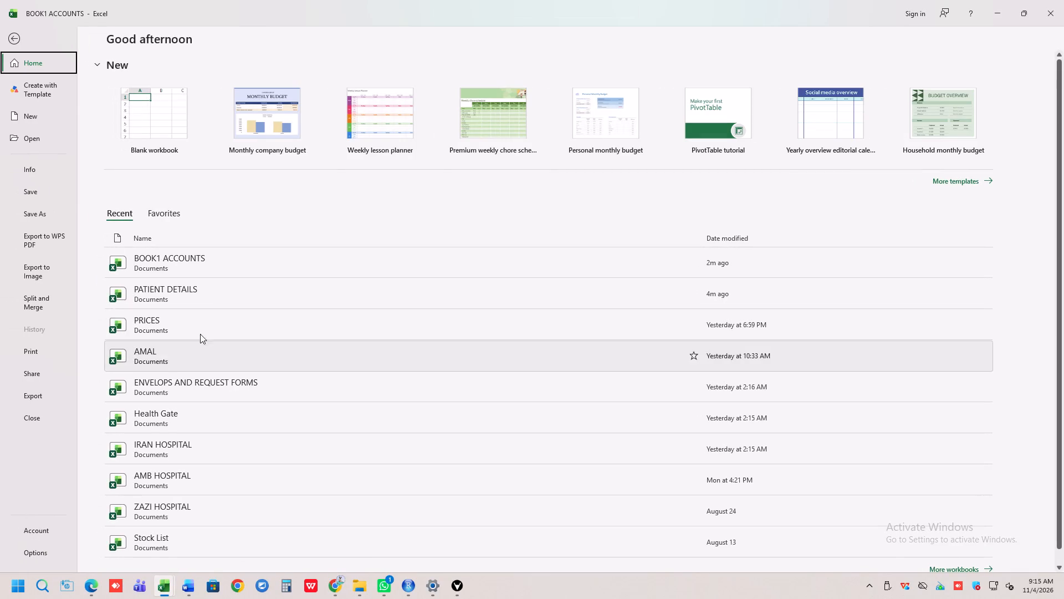
left_click(187, 352)
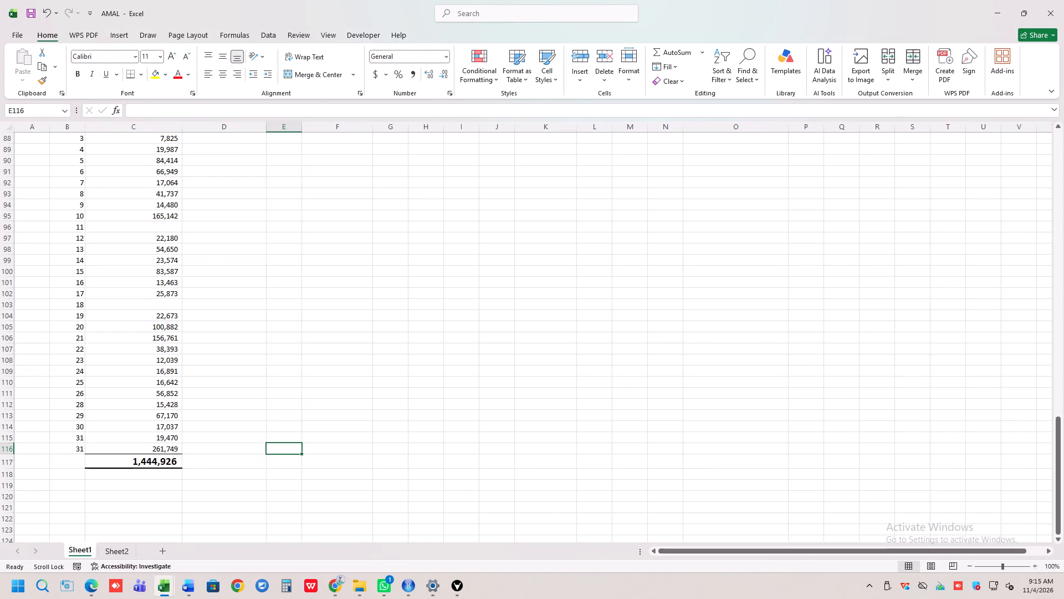
Copy the OCT day numbers in B86:B115 and paste them into column F starting at F86.
scroll(140, 281, "up", 4)
left_click_drag(82, 262, 59, 539)
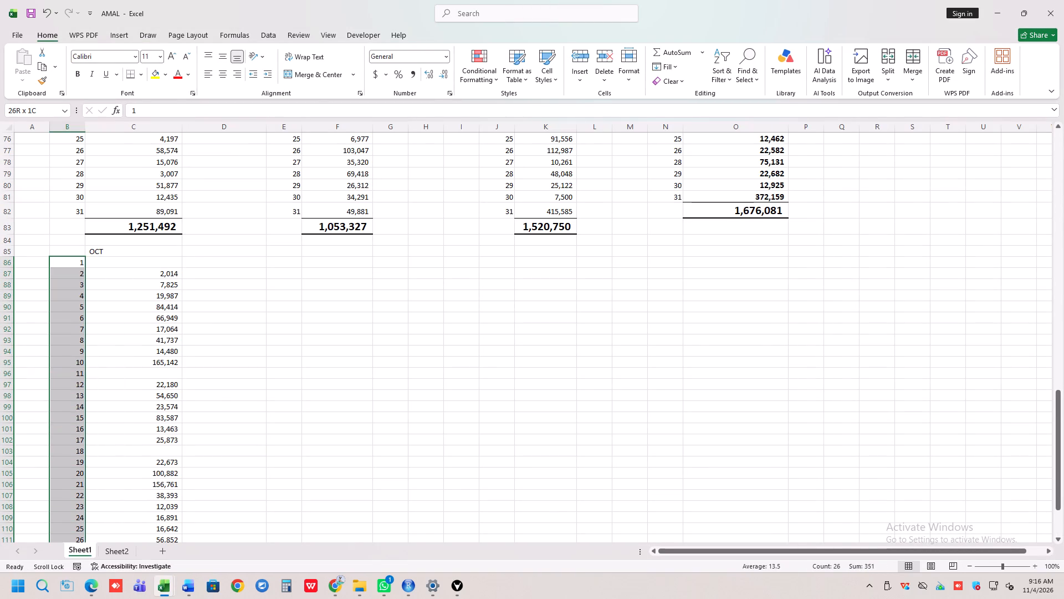
left_click_drag(59, 539, 76, 537)
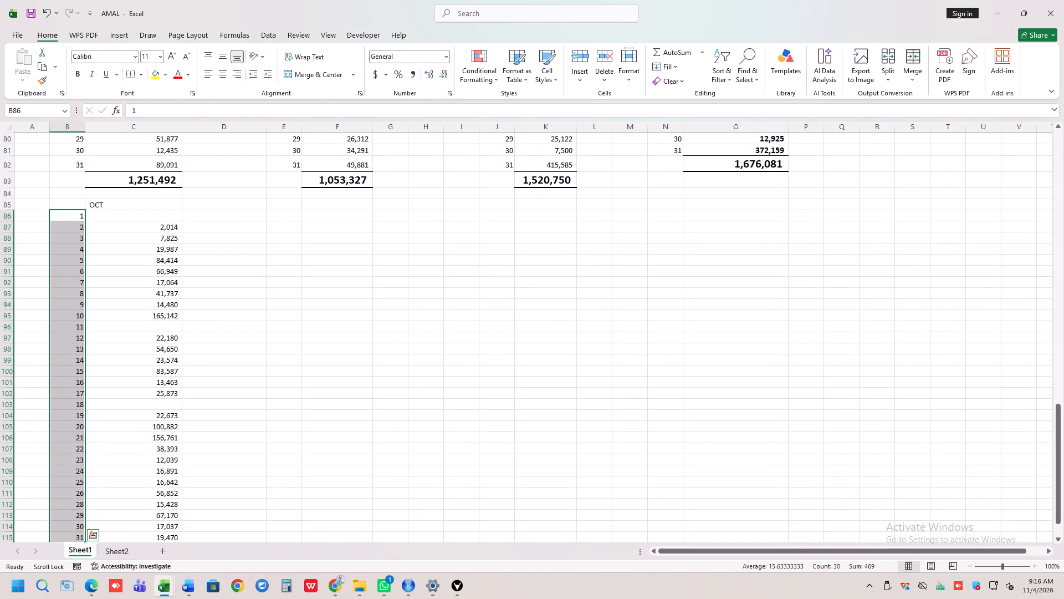
key("ctrl+c")
left_click(319, 217)
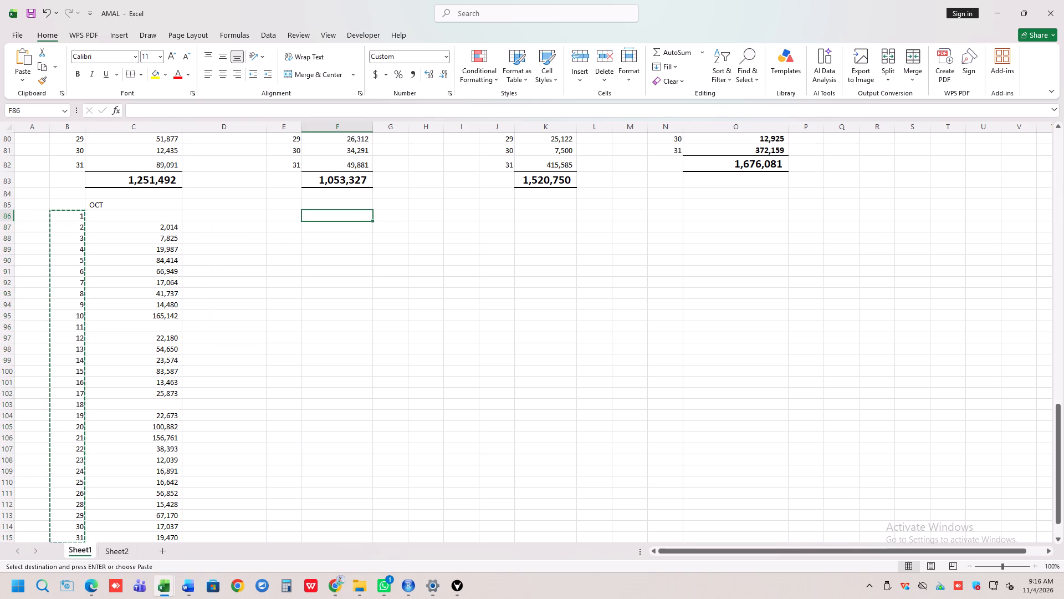
key("ctrl+v")
Enter the heading NOV in F85 above the pasted day numbers.
left_click(350, 197)
left_click(351, 202)
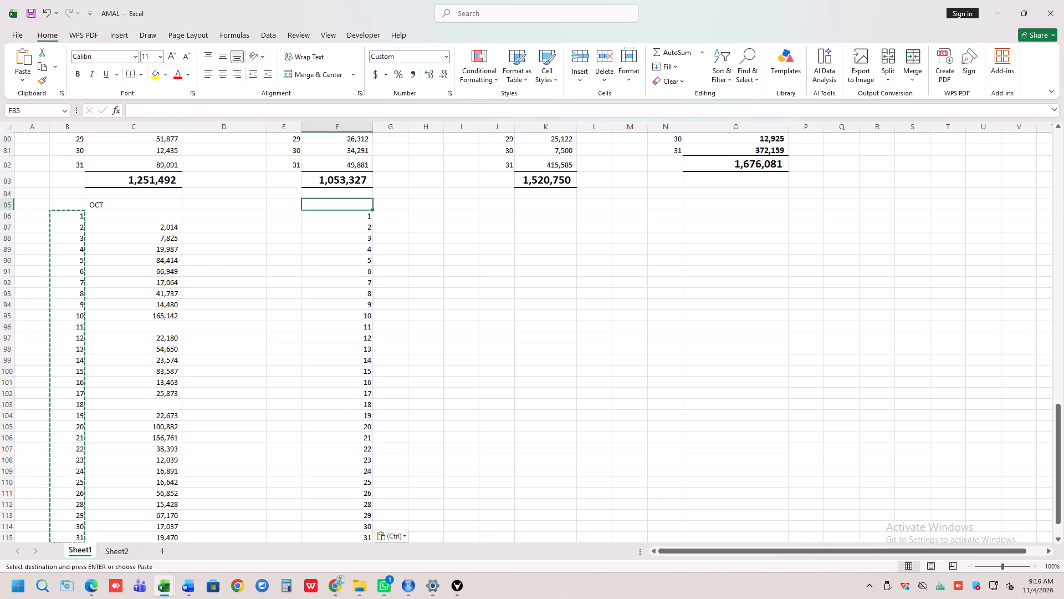
type("NOV")
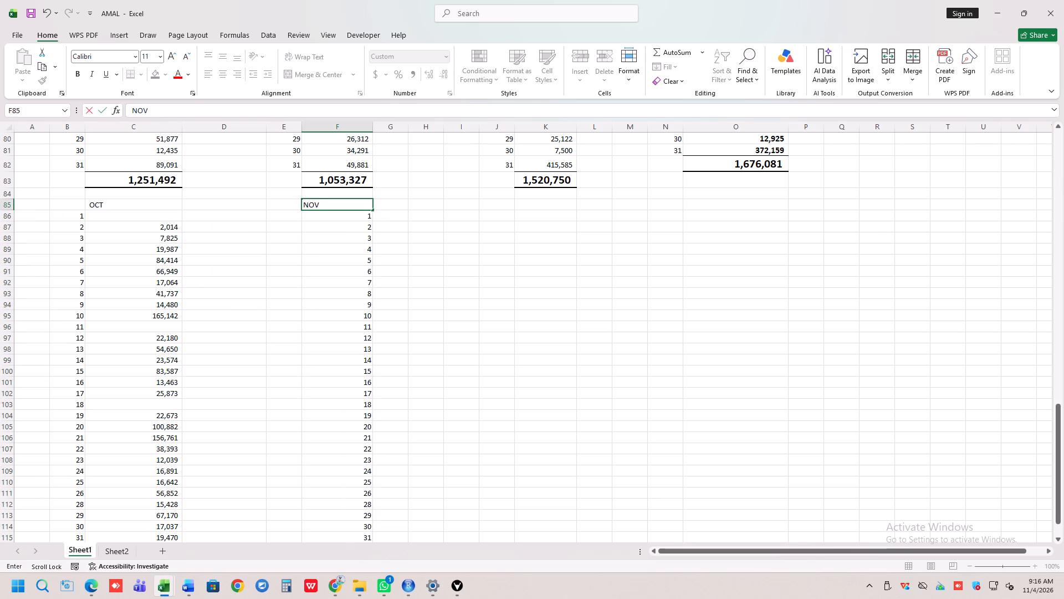
left_click(399, 218)
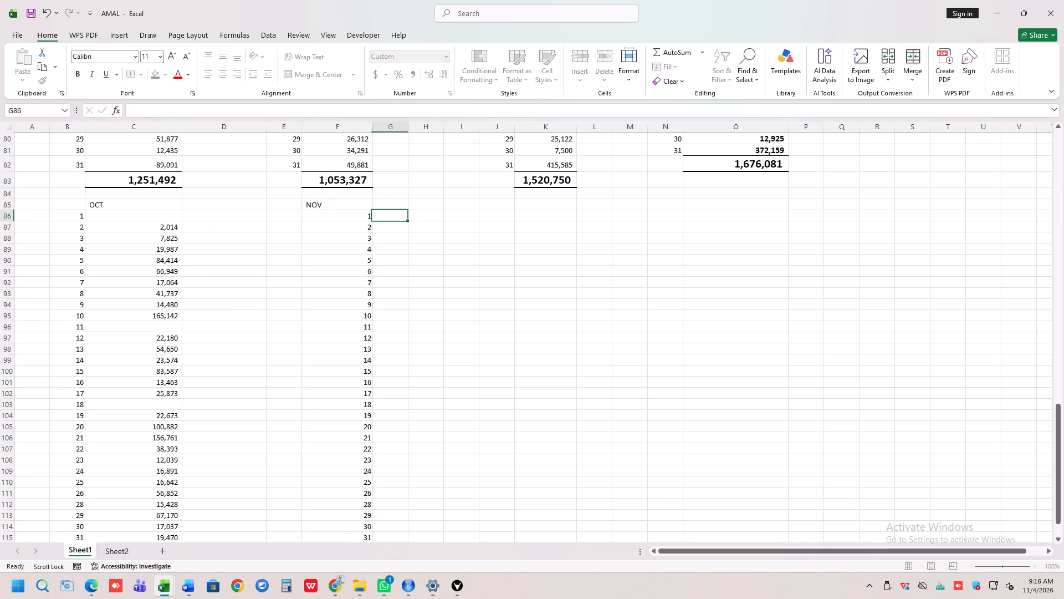
Enter 87526 as the NOV amount for day 2 in G87.
left_click(399, 226)
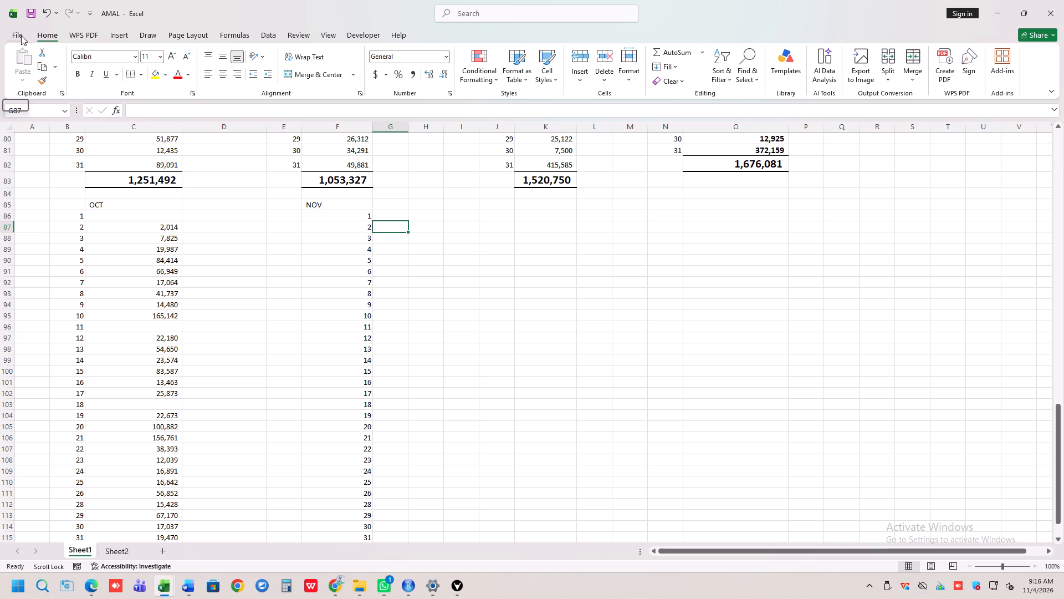
type("87")
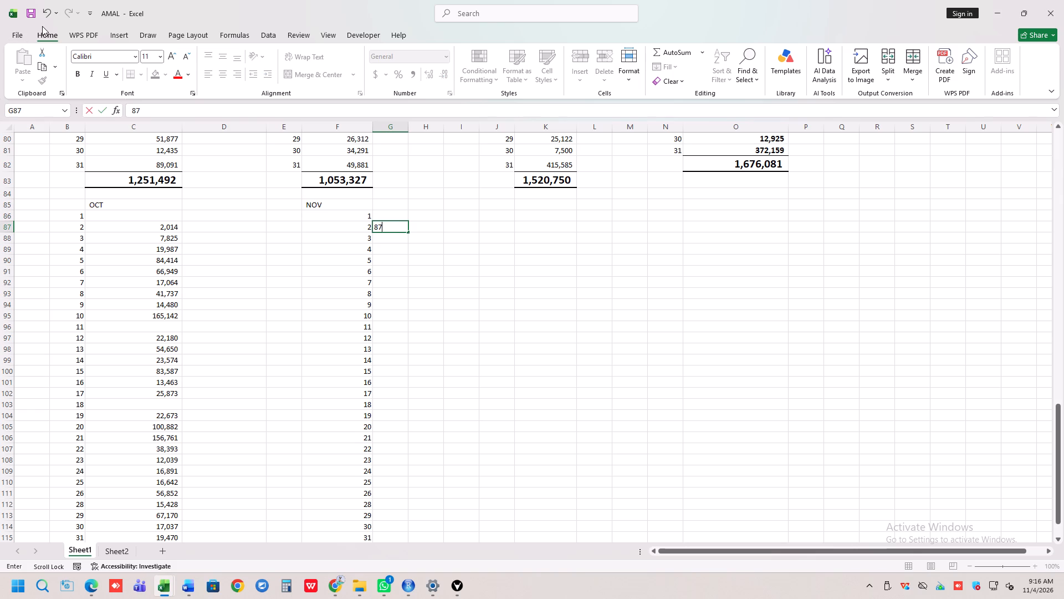
type("52")
key("6")
key("Return")
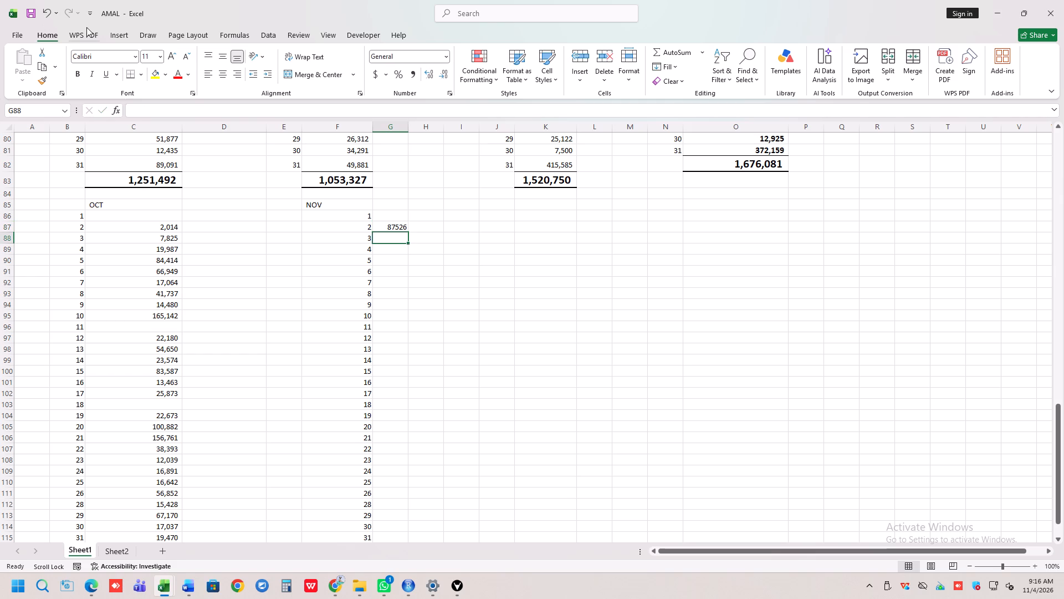
Add a SUM formula in G117 that totals the NOV amounts in G86:G116.
scroll(442, 465, "down", 4)
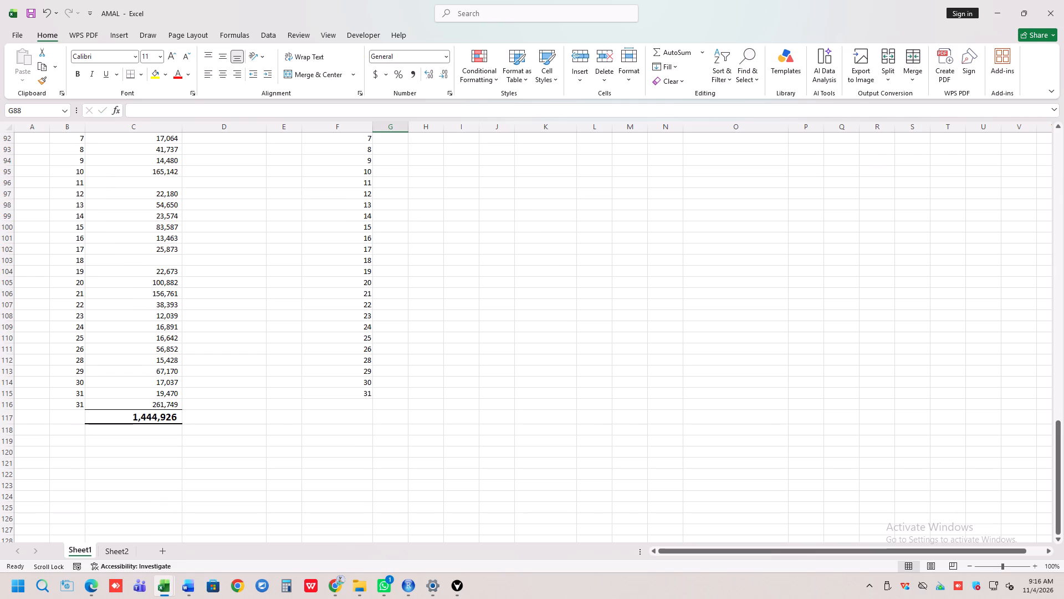
left_click(400, 415)
key("alt+equal")
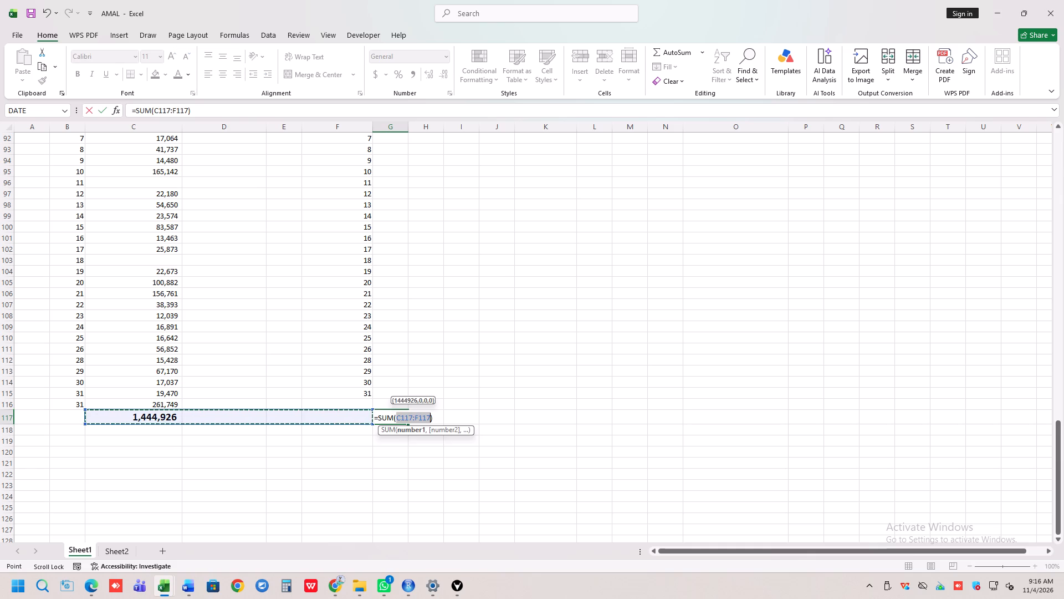
scroll(413, 164, "up", 3)
left_click_drag(400, 179, 390, 230)
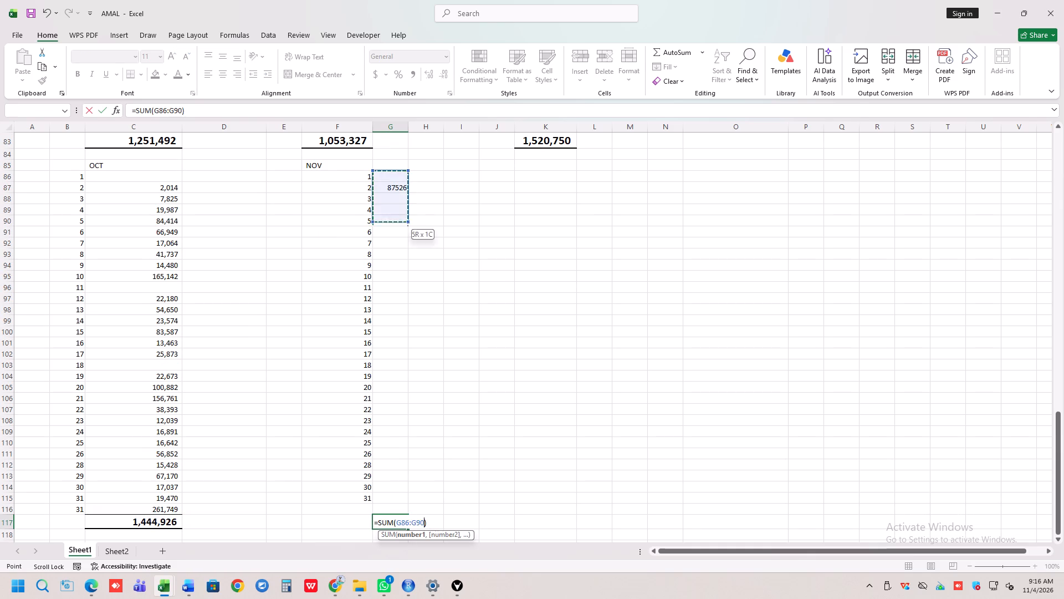
left_click_drag(390, 230, 402, 506)
key("Return")
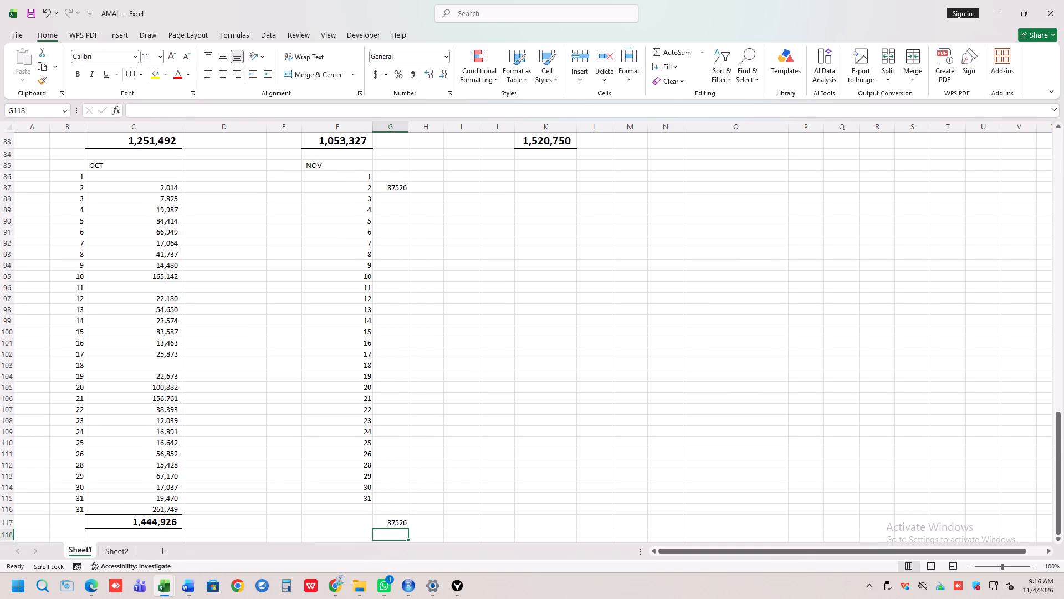
Merge and center the NOV heading across F85:G85.
left_click_drag(348, 169, 395, 170)
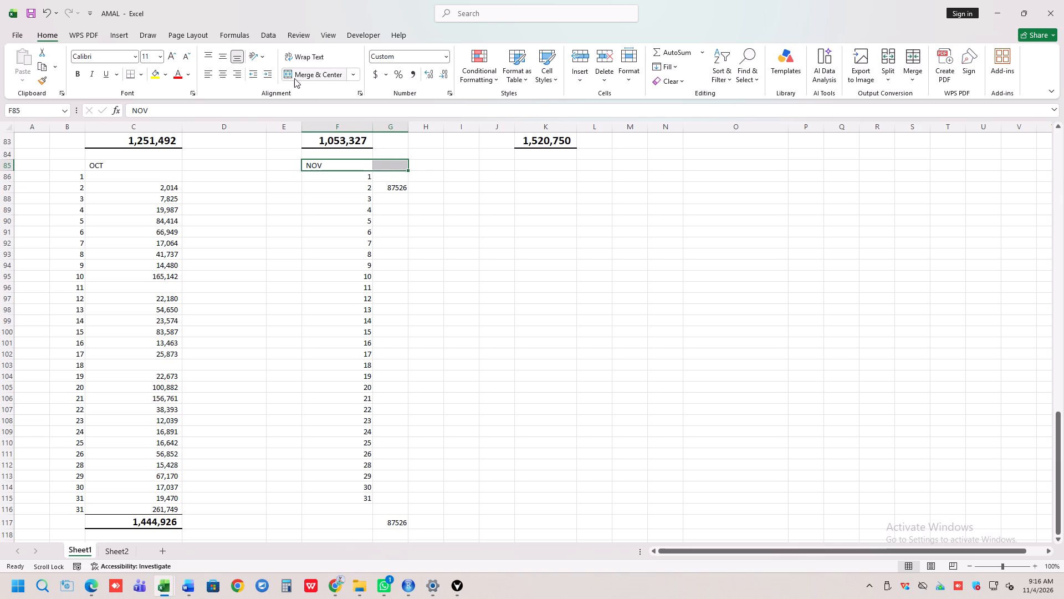
left_click(290, 74)
left_click(357, 219)
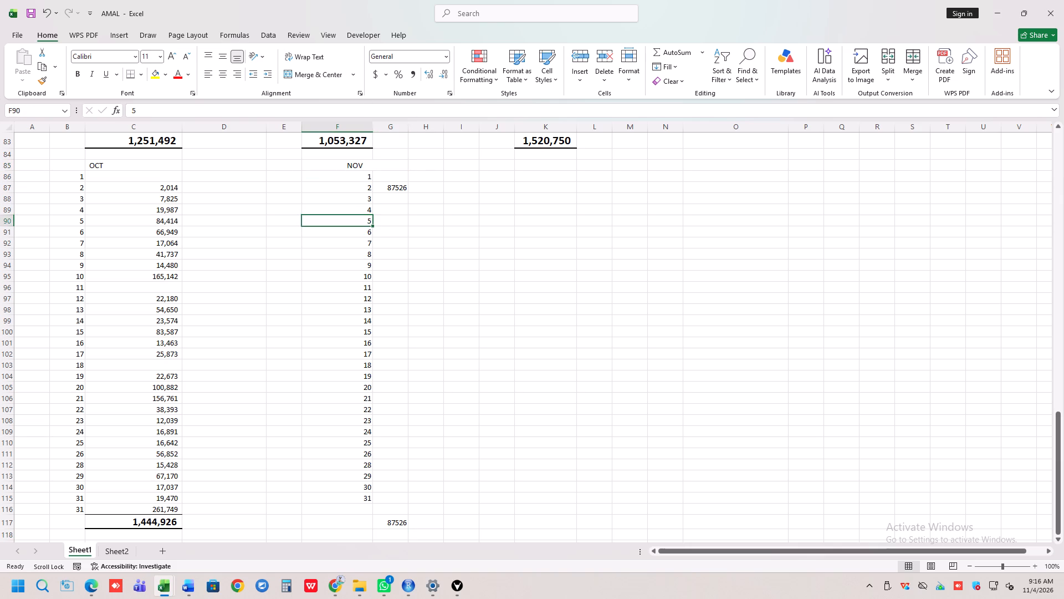
Format the NOV total in G117 as bold, size 16, with a thousands separator and no decimals.
left_click(381, 308)
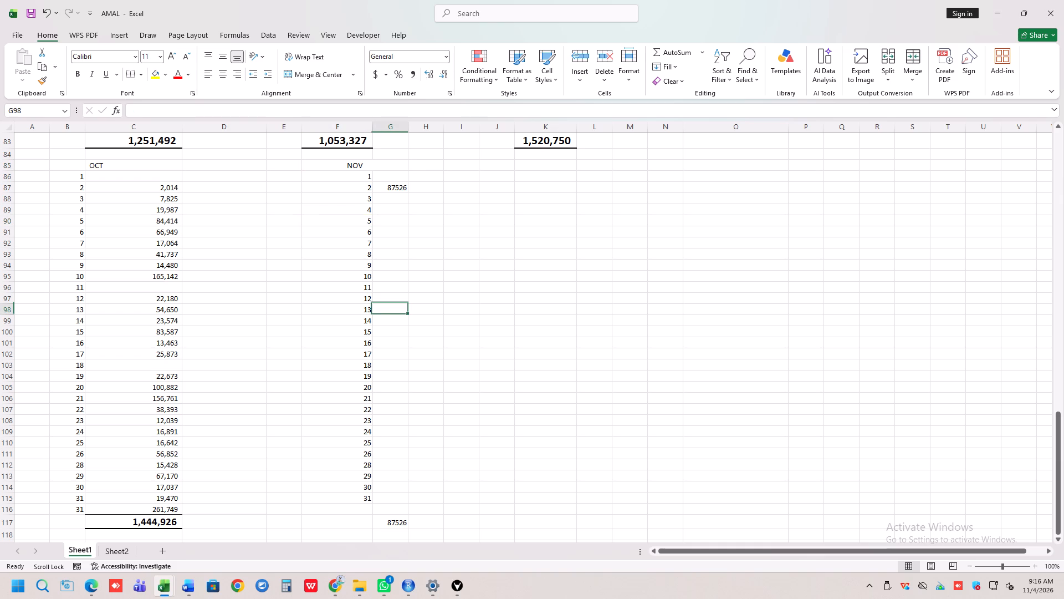
left_click(397, 520)
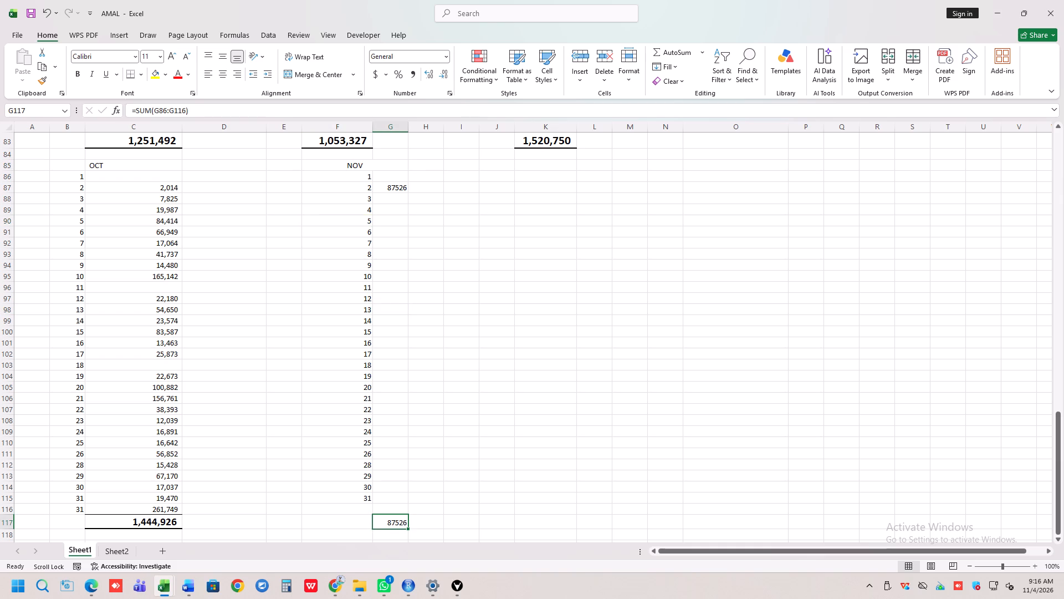
left_click(74, 76)
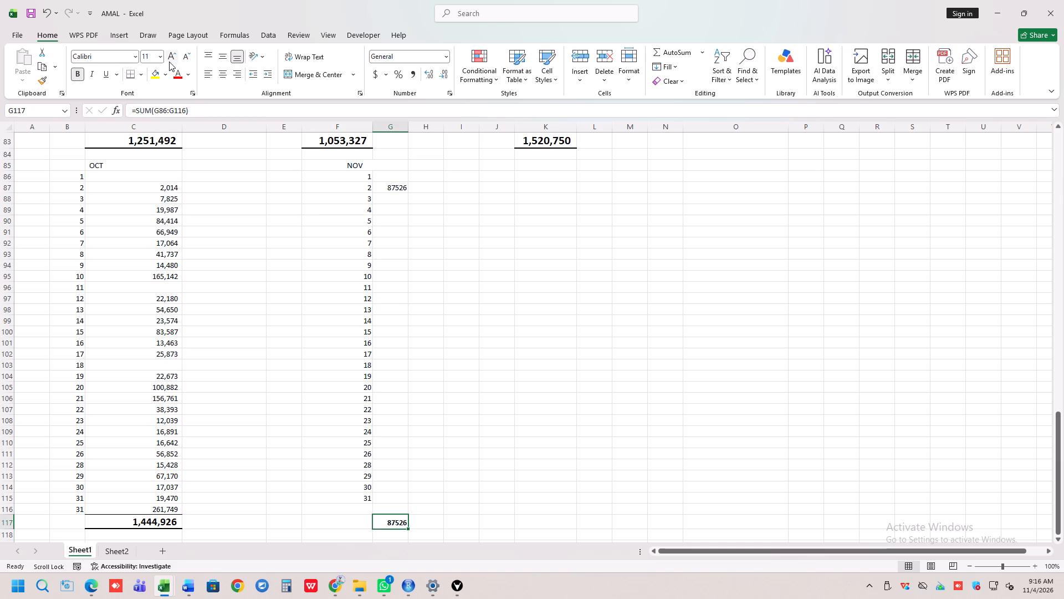
left_click(160, 57)
left_click(147, 153)
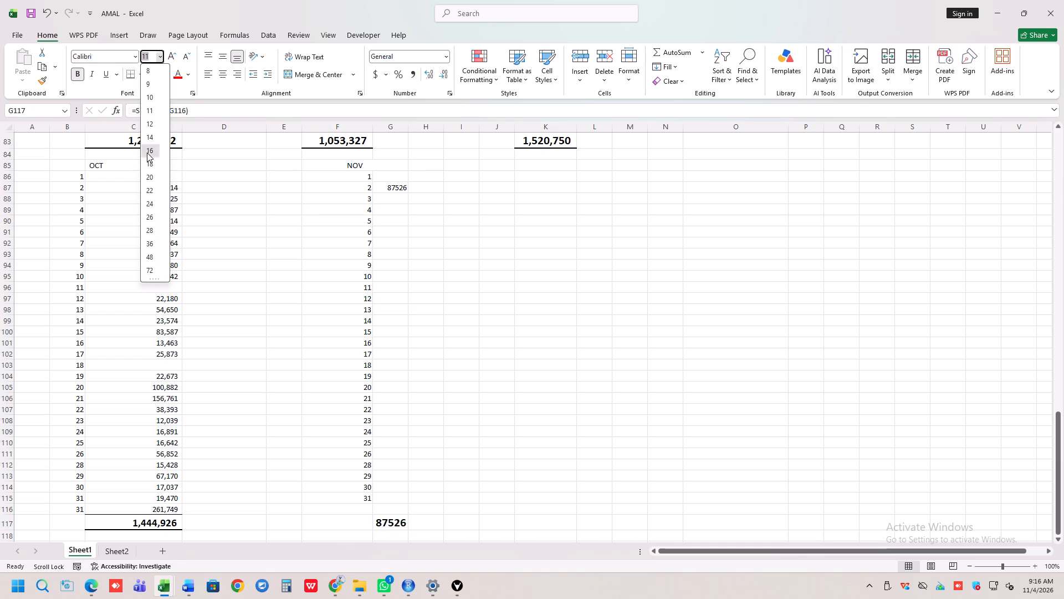
left_click(412, 73)
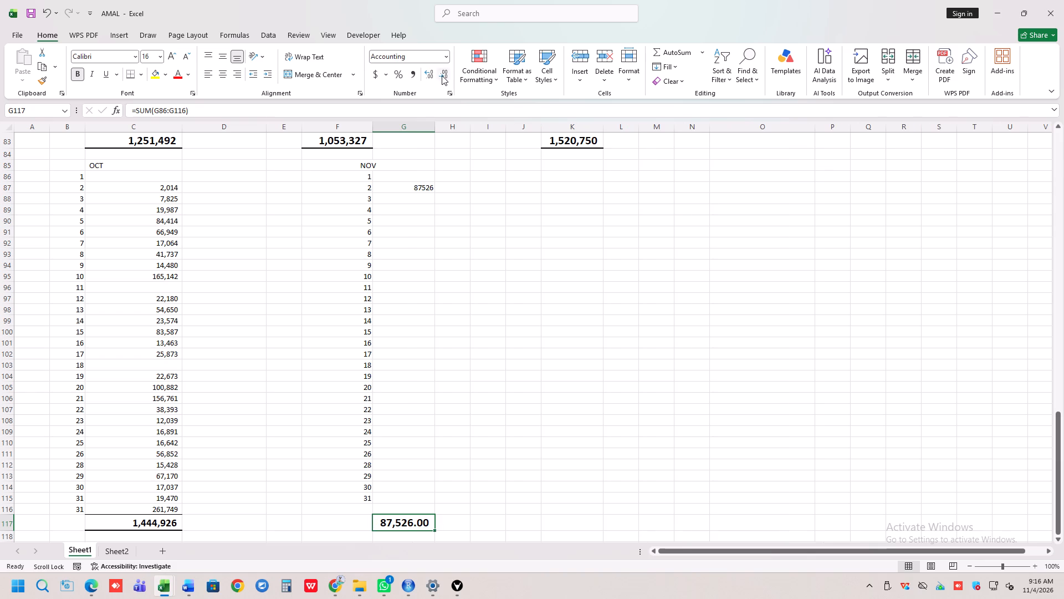
double_click(442, 75)
Apply a top and thick bottom border to the NOV total in G117.
left_click(143, 74)
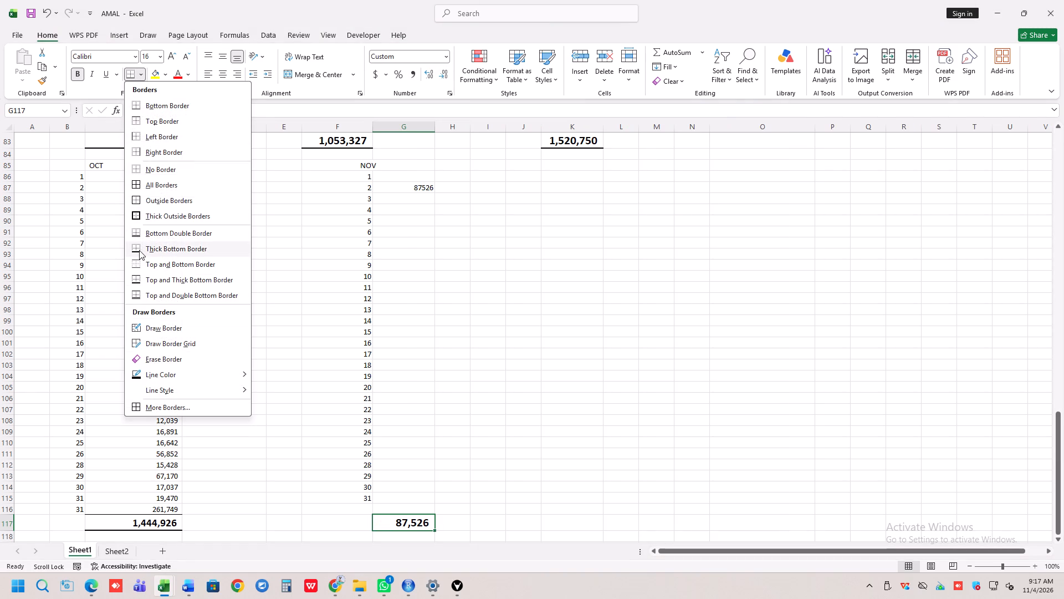
left_click(134, 281)
left_click(234, 328)
left_click(411, 400)
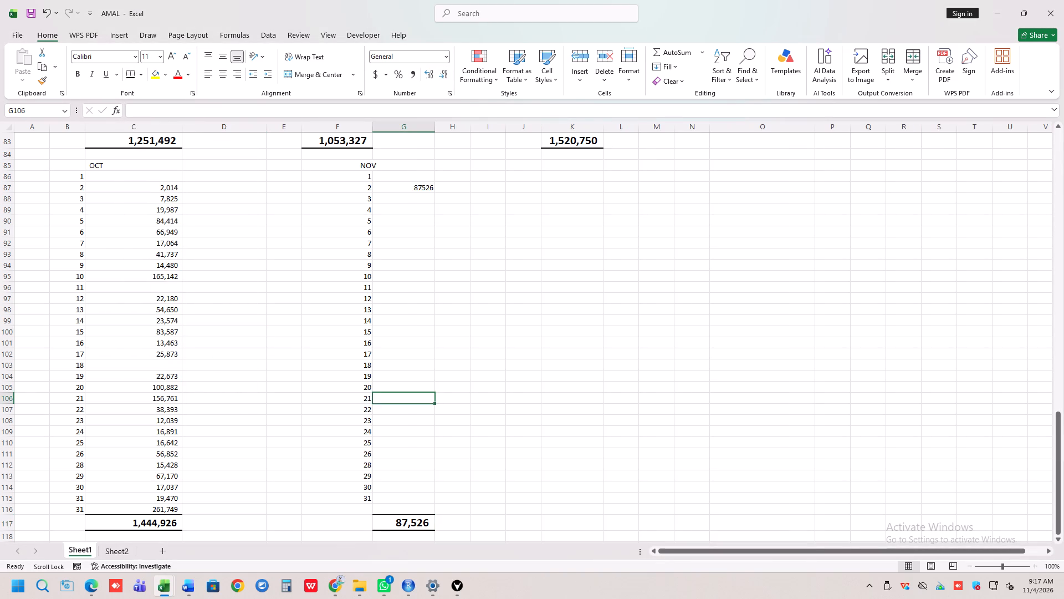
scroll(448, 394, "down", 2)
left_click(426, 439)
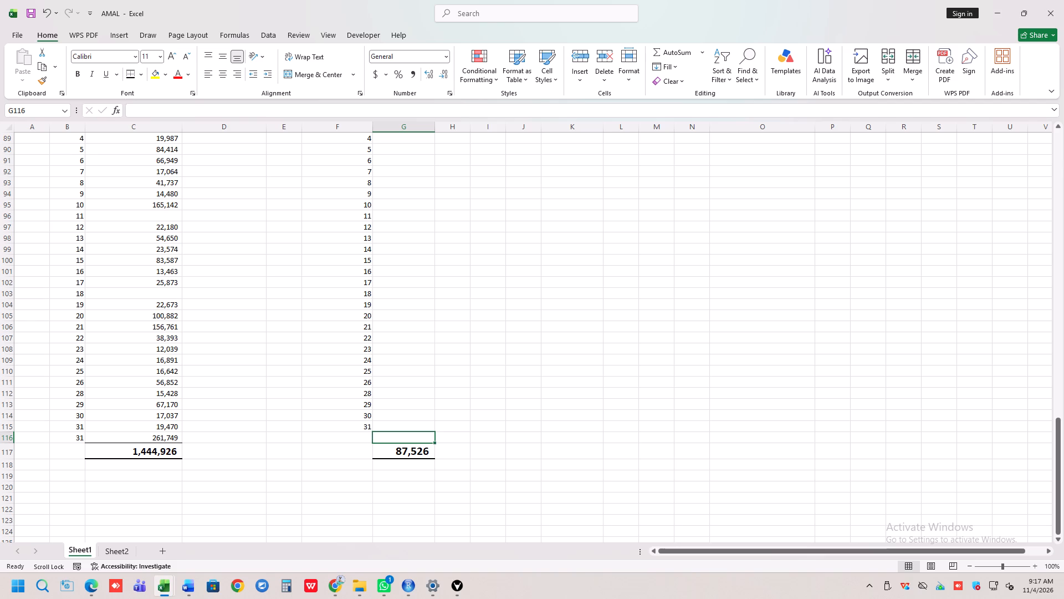
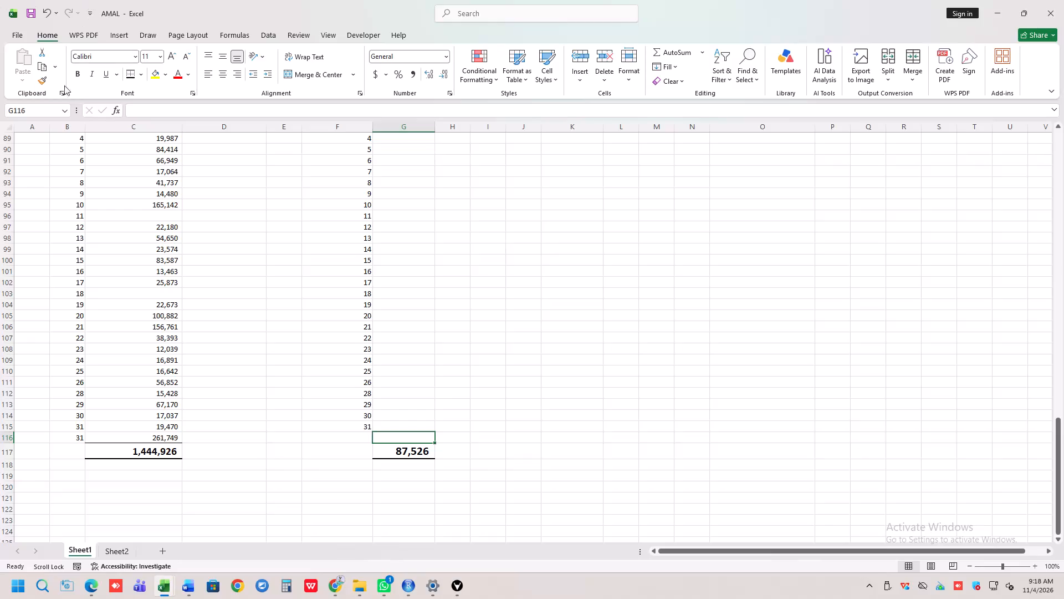
Switch to the BOOK1 ACCOUNTS workbook and review the 3 November entries and the totals on the NOV sheet.
left_click(16, 33)
left_click(234, 296)
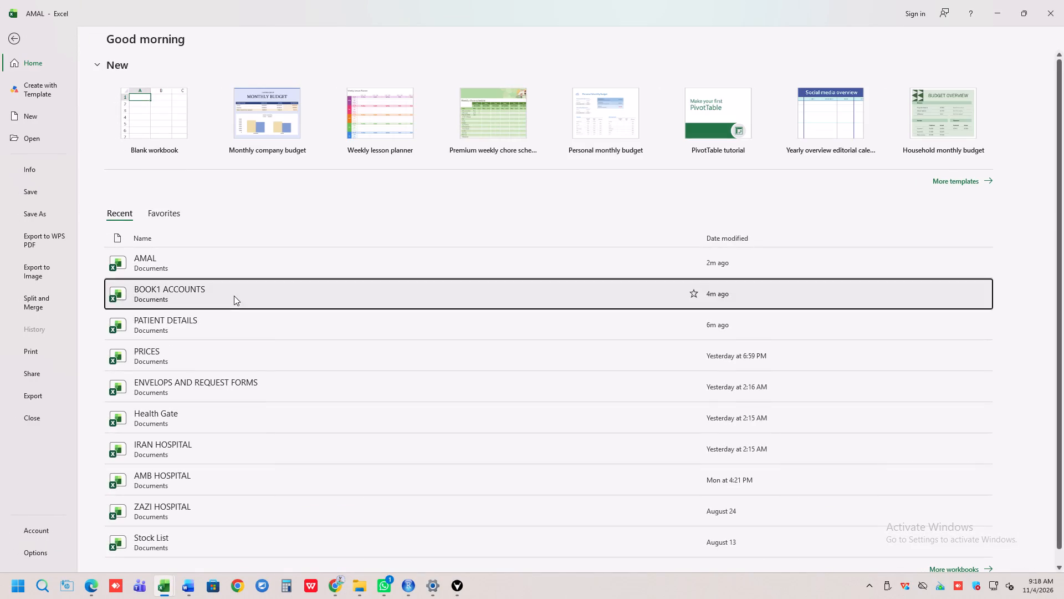
scroll(590, 312, "down", 3)
scroll(701, 329, "down", 10)
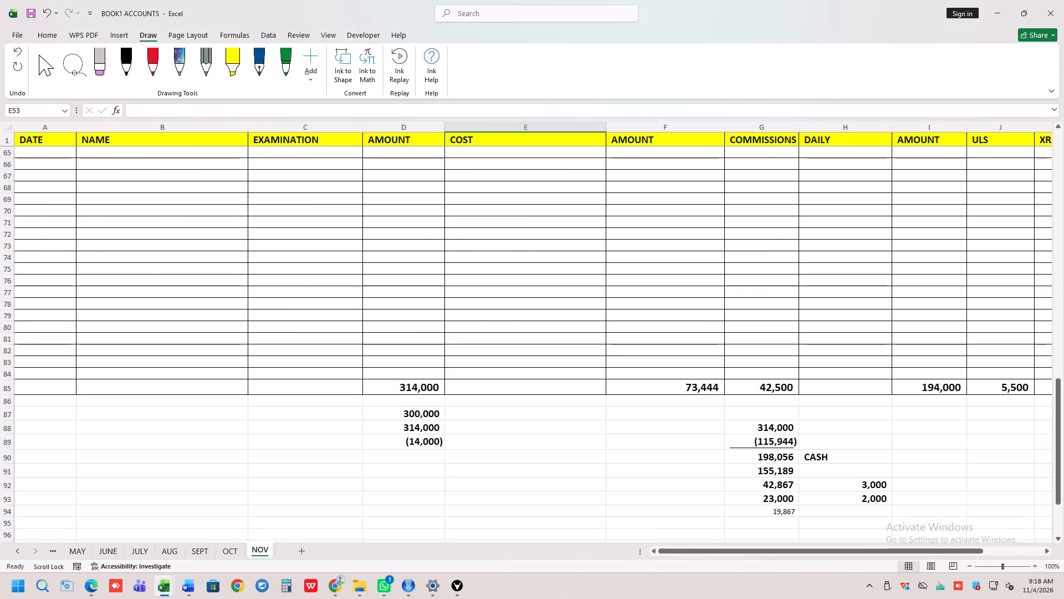
scroll(710, 390, "up", 3)
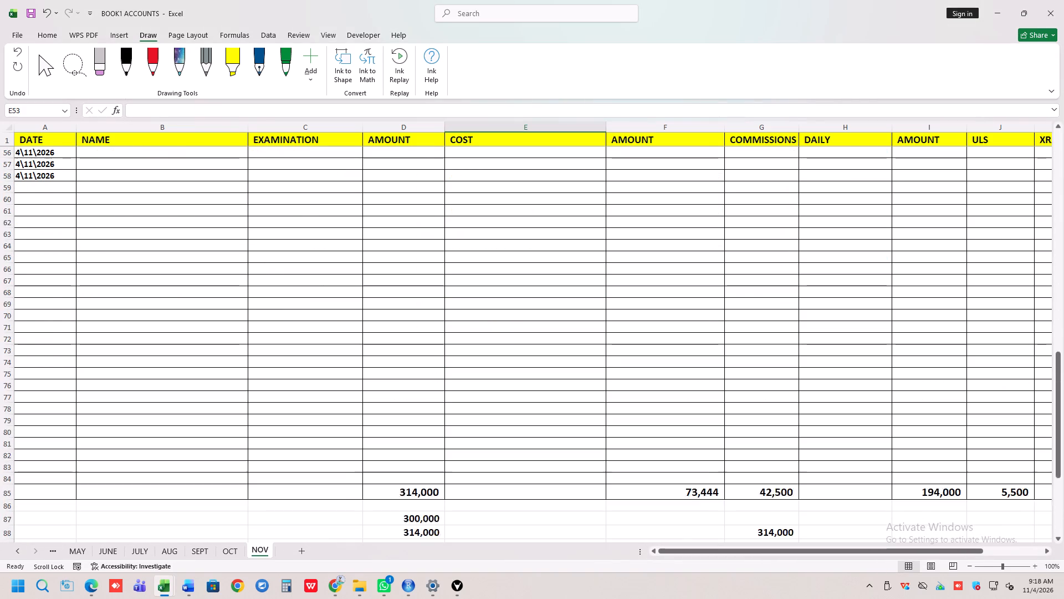
scroll(710, 390, "up", 9)
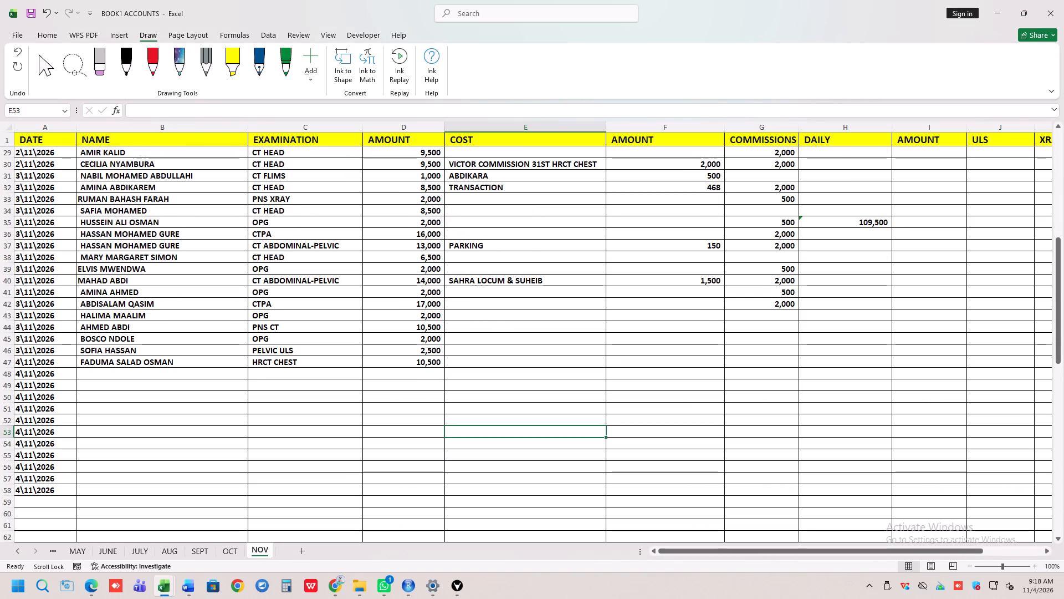
scroll(594, 295, "up", 1)
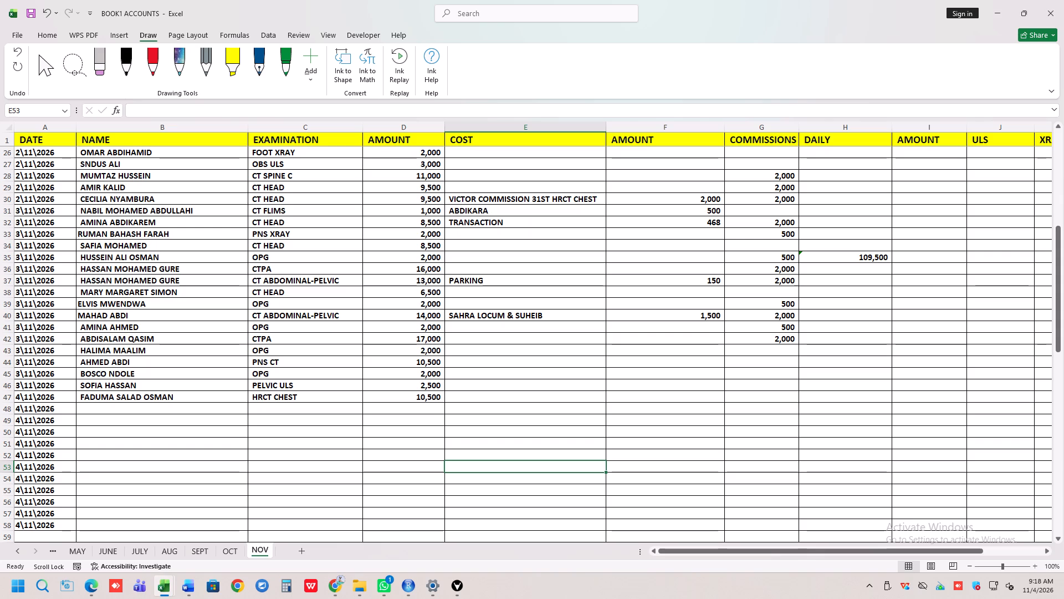
scroll(375, 367, "down", 14)
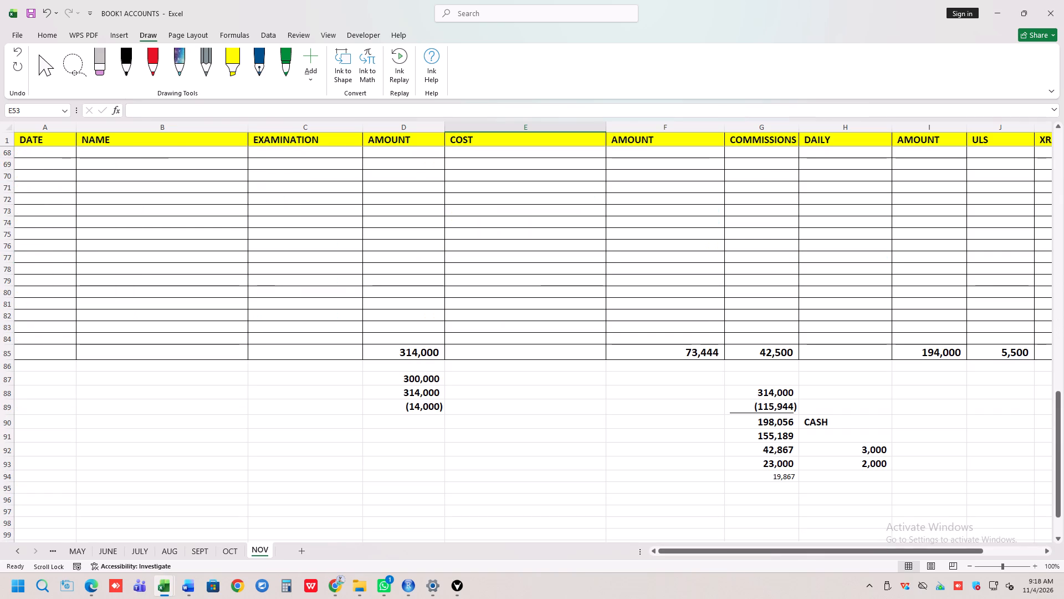
Return to the AMAL workbook and enter 23818 as the NOV amount for day 3 in G88.
left_click(21, 41)
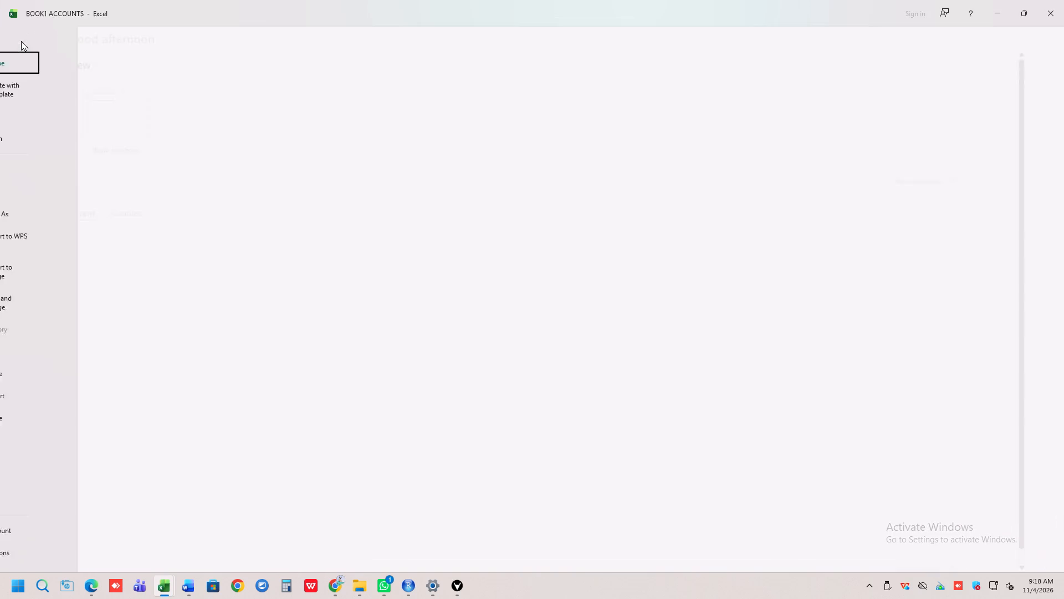
left_click(189, 302)
scroll(360, 170, "up", 2)
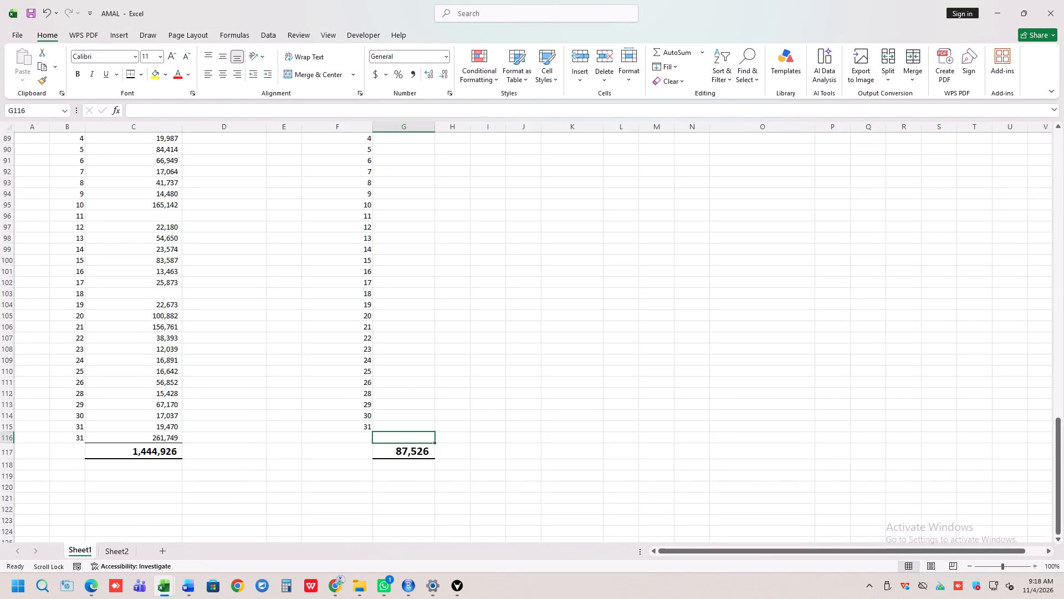
left_click(415, 200)
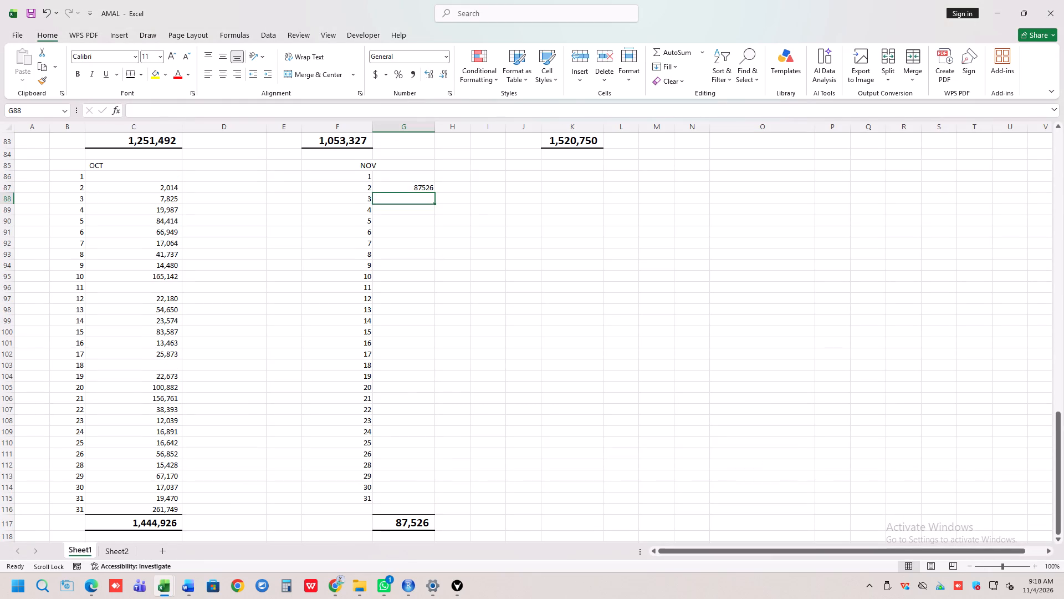
type("23")
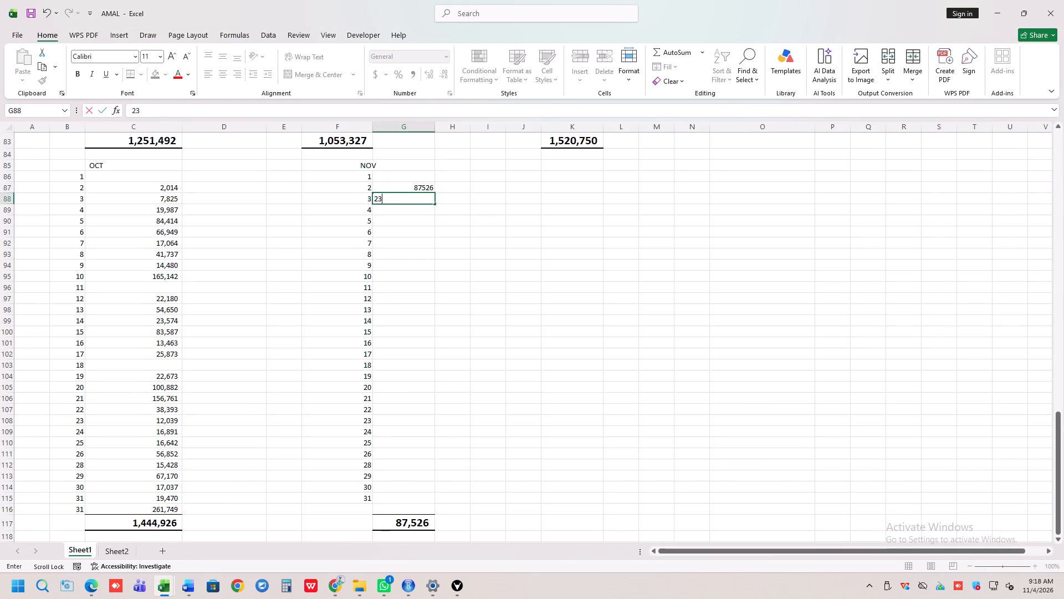
type("818")
key("Return")
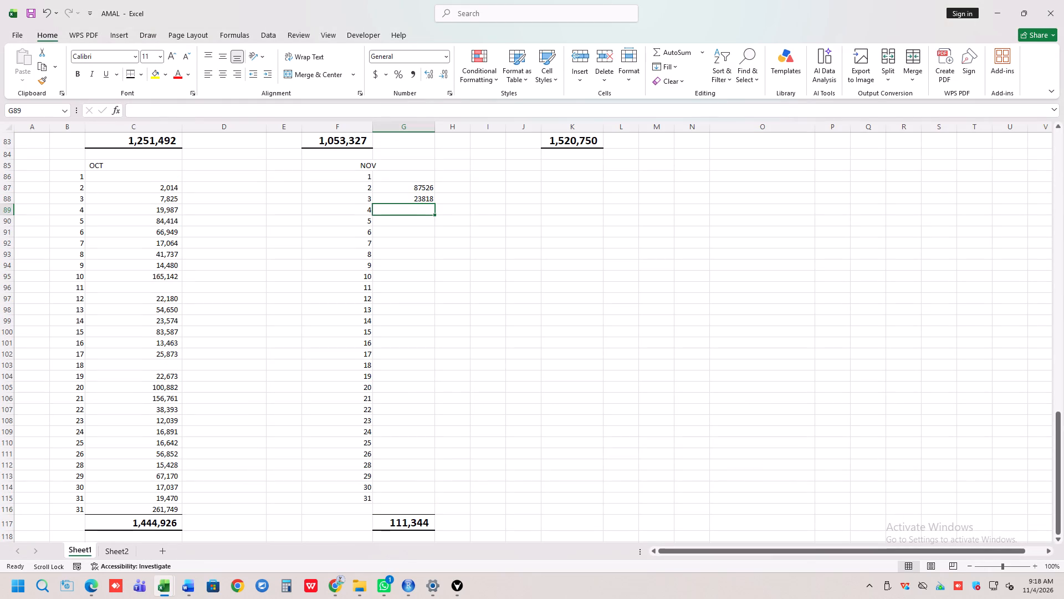
Format the NOV amounts in G87:G115 as bold, with a thousands separator and no decimals.
left_click_drag(417, 189, 396, 402)
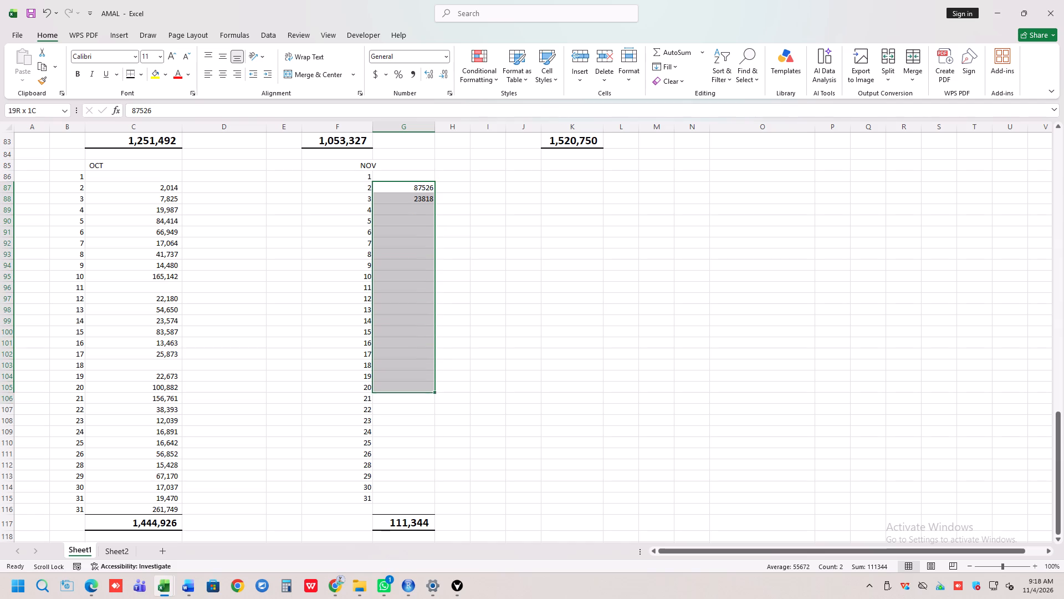
left_click_drag(396, 402, 399, 496)
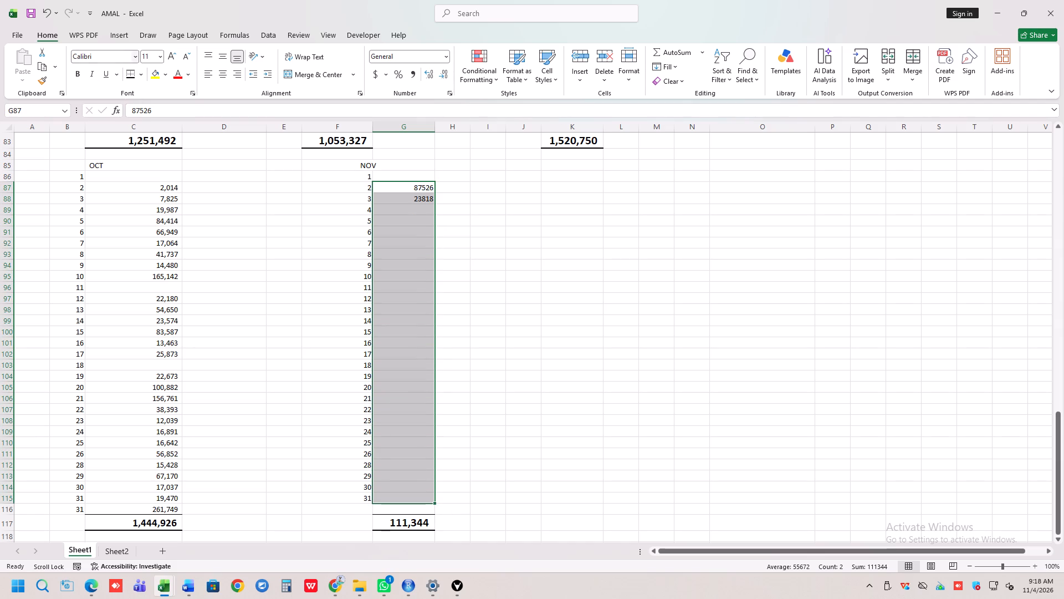
left_click(415, 74)
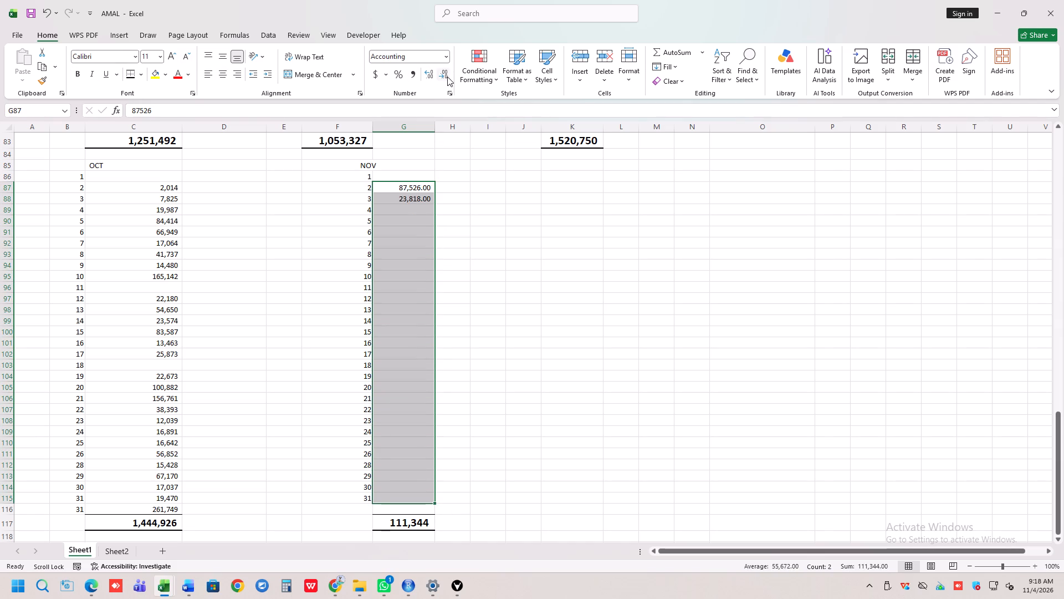
triple_click(447, 77)
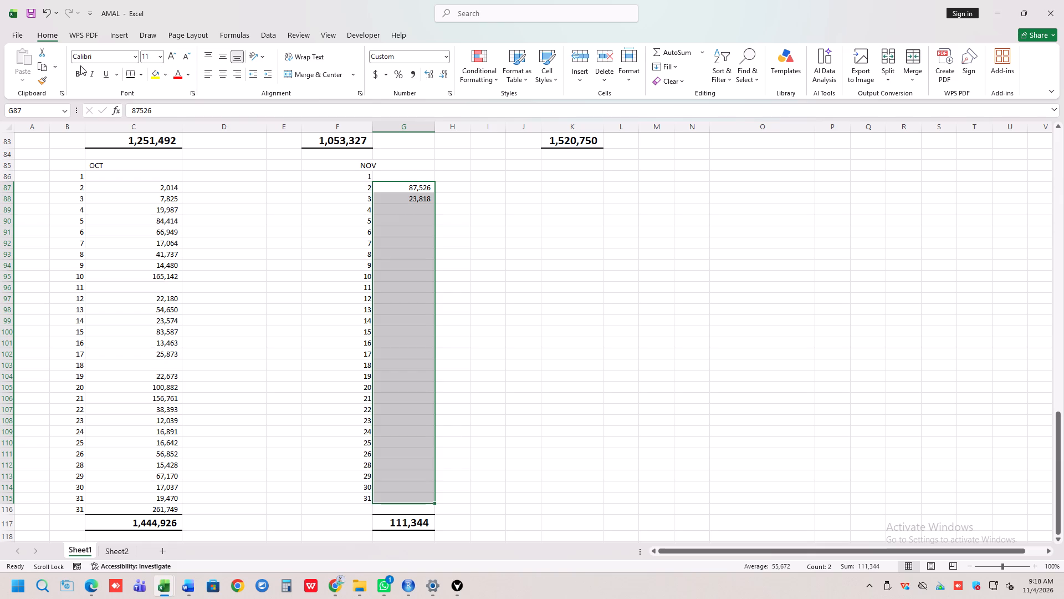
left_click(79, 74)
left_click(352, 288)
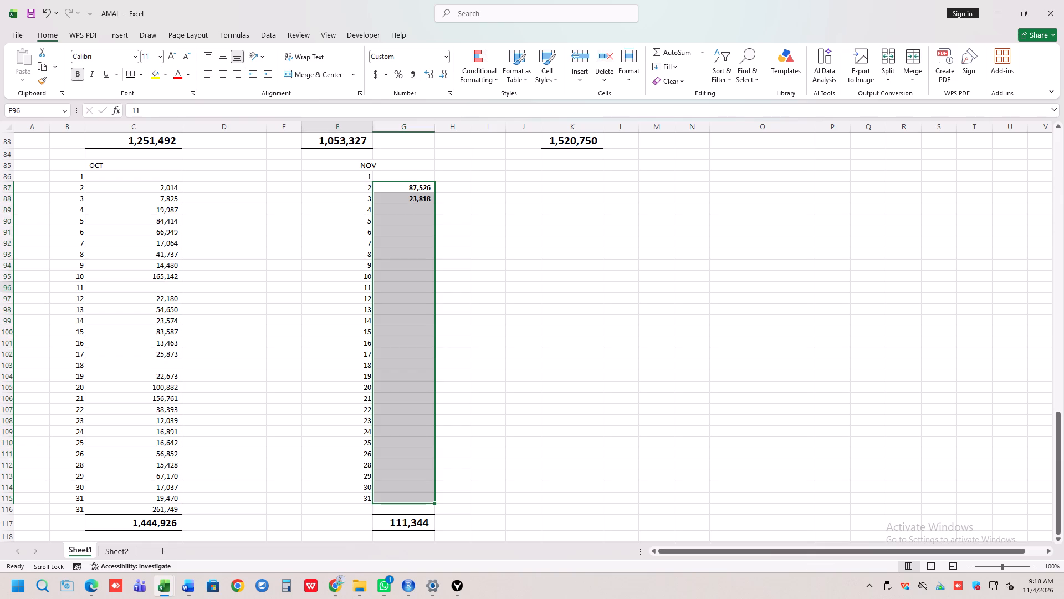
Switch back to BOOK1 ACCOUNTS and examine the 3 and 4 November entries on the NOV sheet.
scroll(522, 313, "down", 2)
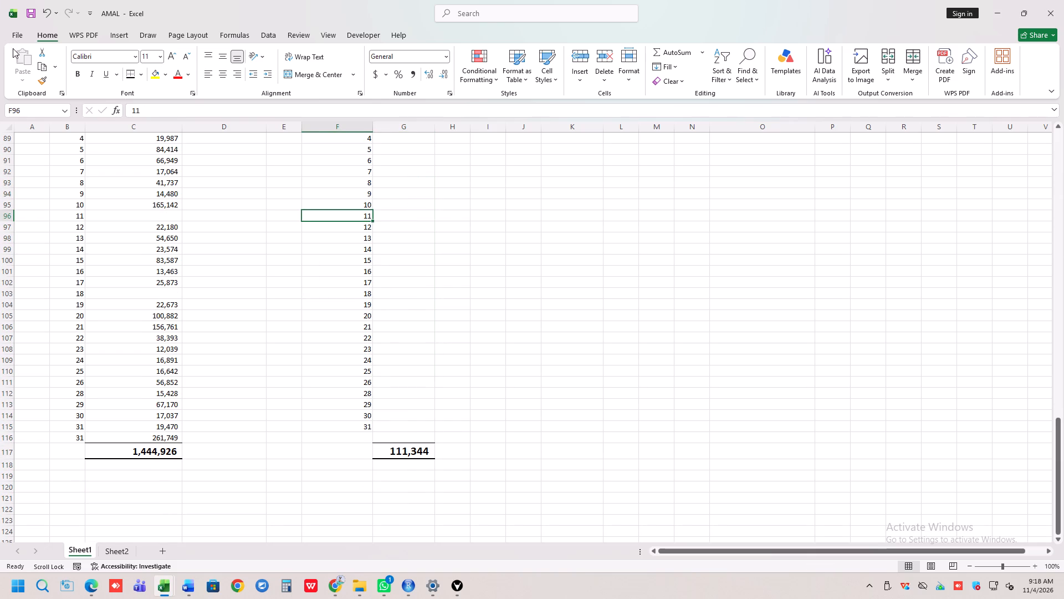
left_click(16, 32)
left_click(221, 287)
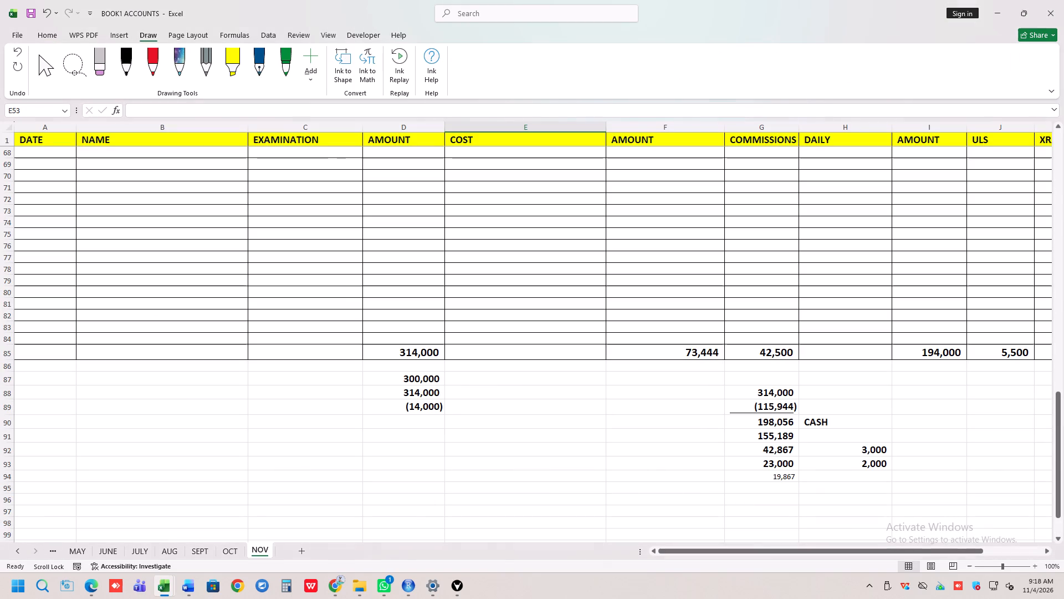
scroll(569, 387, "up", 8)
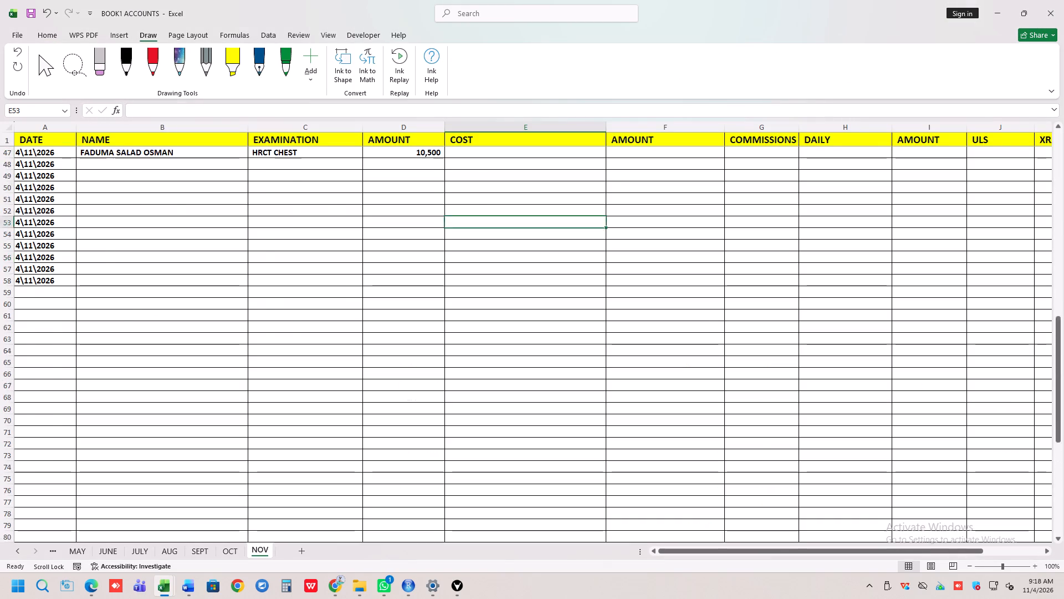
scroll(569, 387, "up", 6)
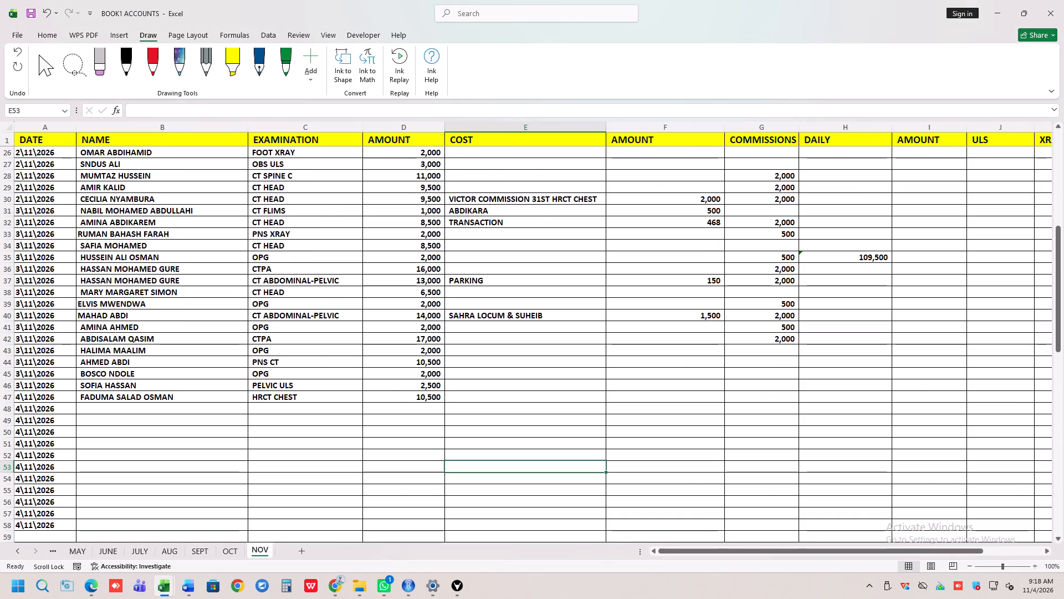
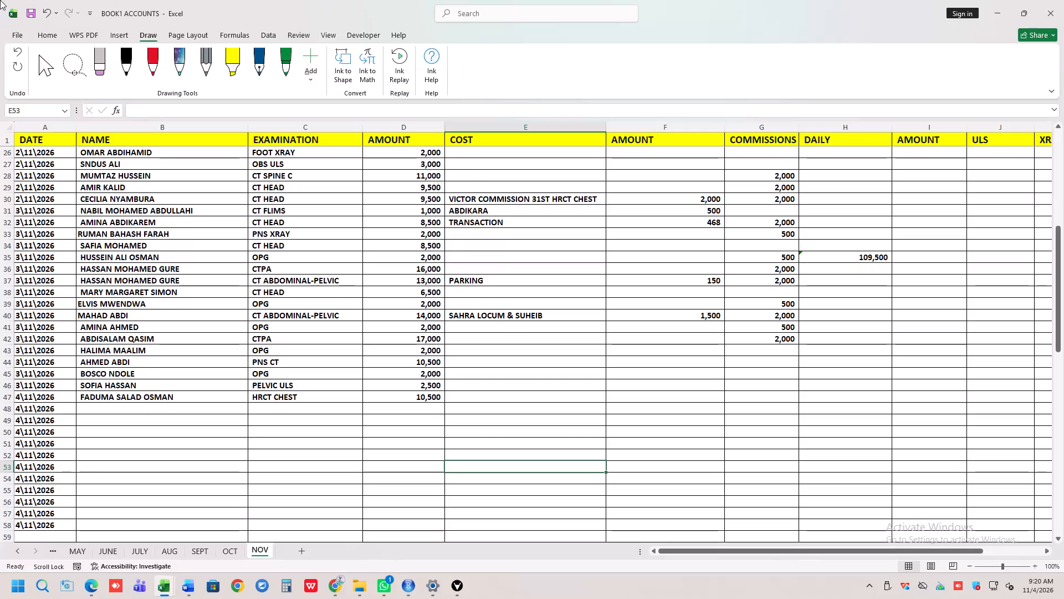
Switch to the AMAL workbook and replace the NOV amount for day 3 in G88 with 28618.
left_click(23, 37)
left_click(231, 293)
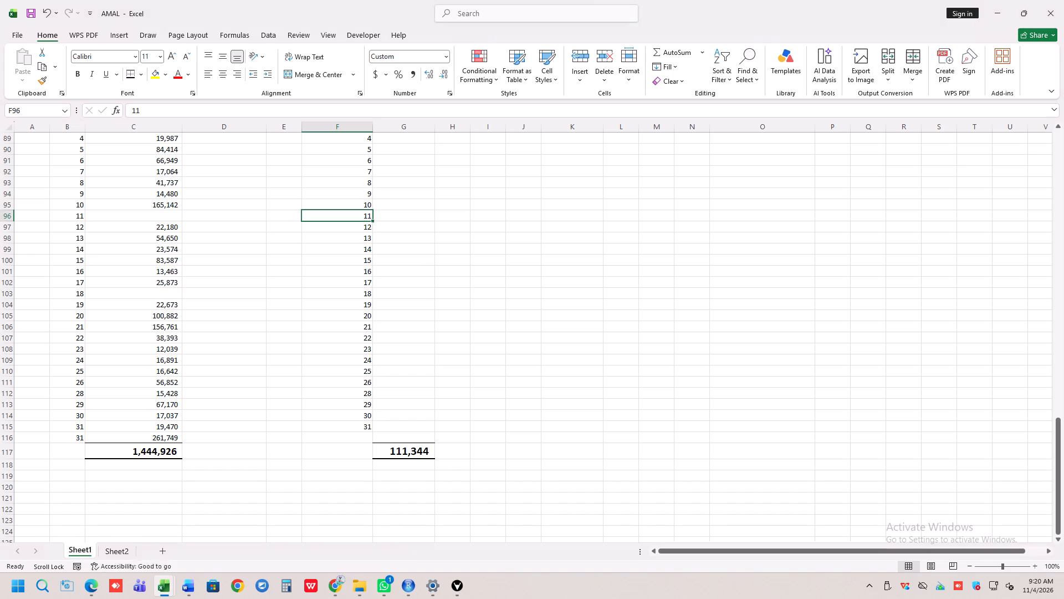
scroll(360, 206, "up", 2)
left_click(415, 195)
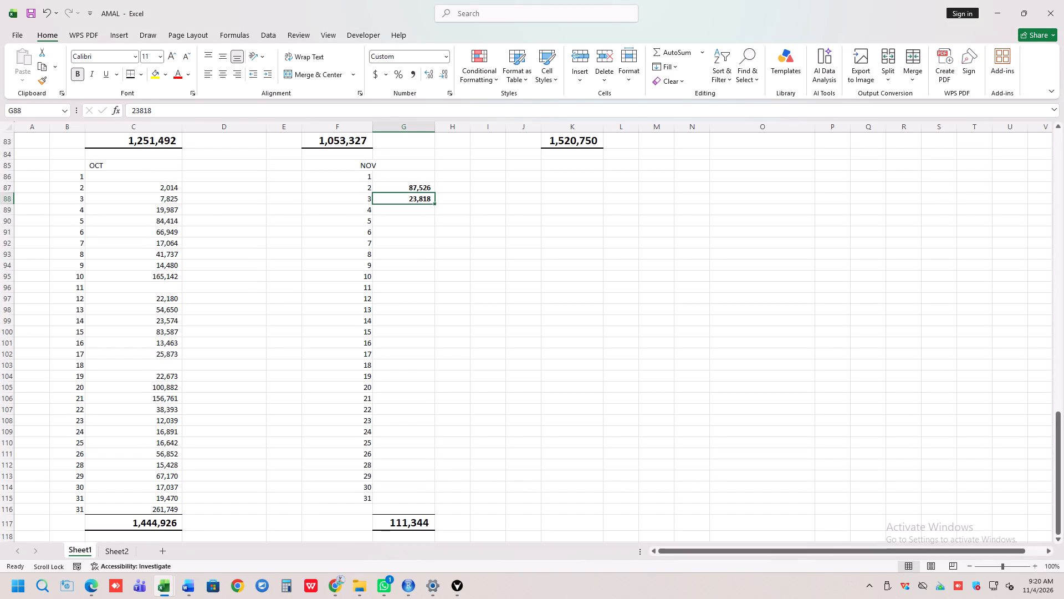
left_click(416, 199)
type("28")
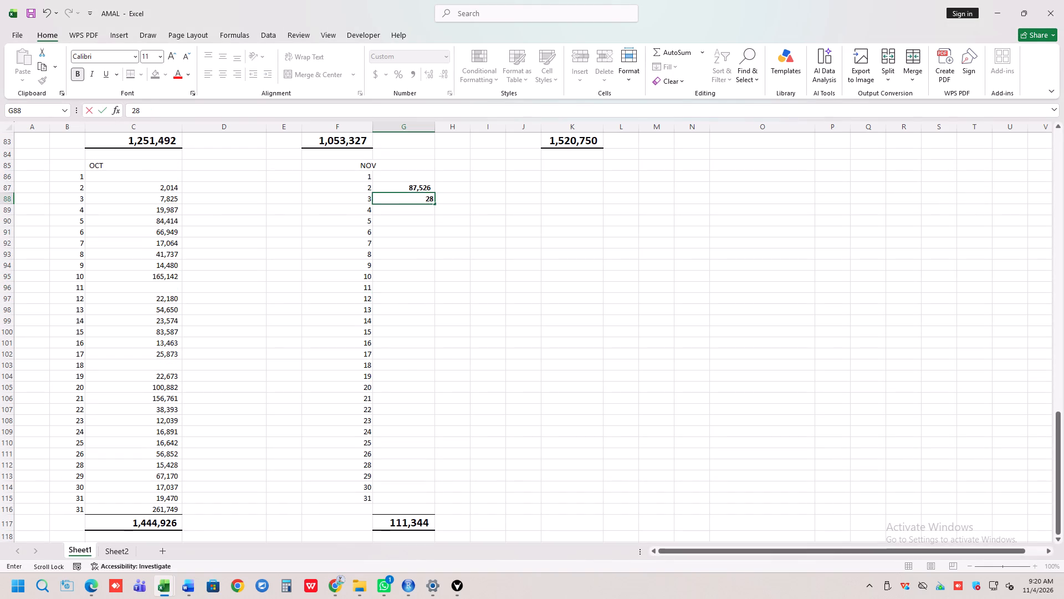
type("618")
key("Return")
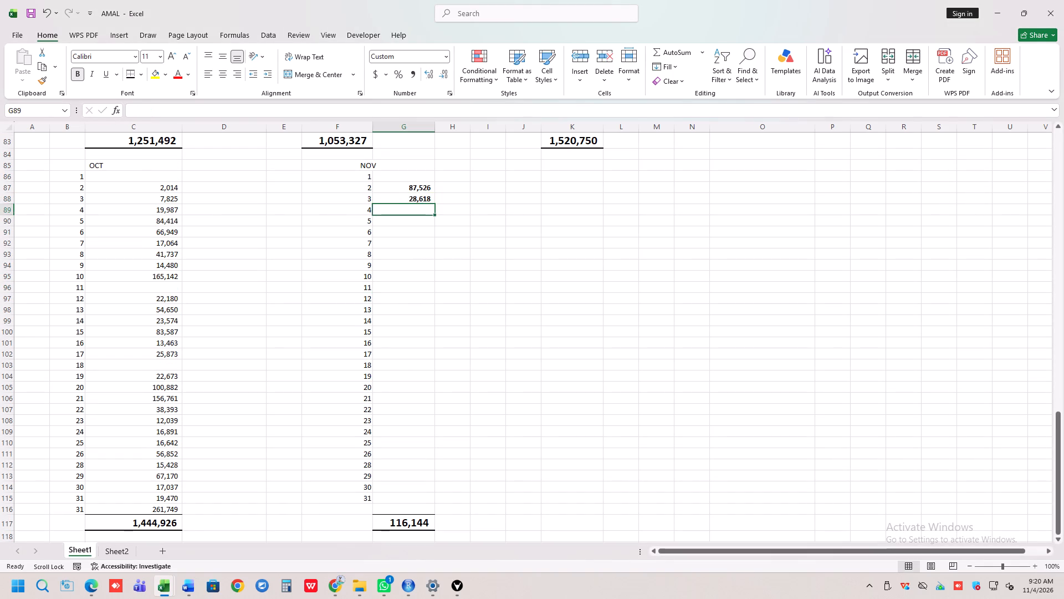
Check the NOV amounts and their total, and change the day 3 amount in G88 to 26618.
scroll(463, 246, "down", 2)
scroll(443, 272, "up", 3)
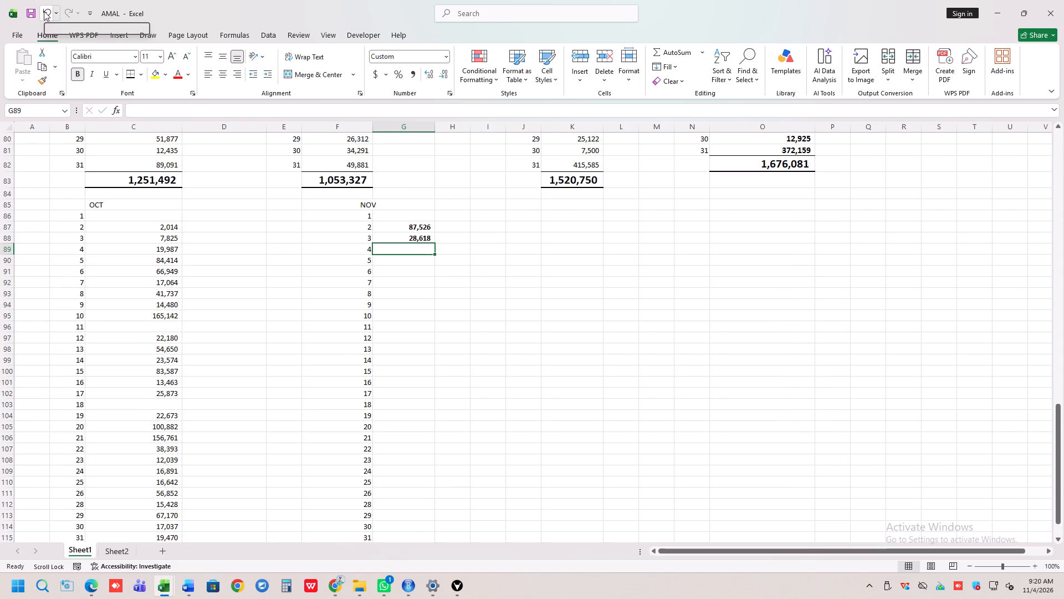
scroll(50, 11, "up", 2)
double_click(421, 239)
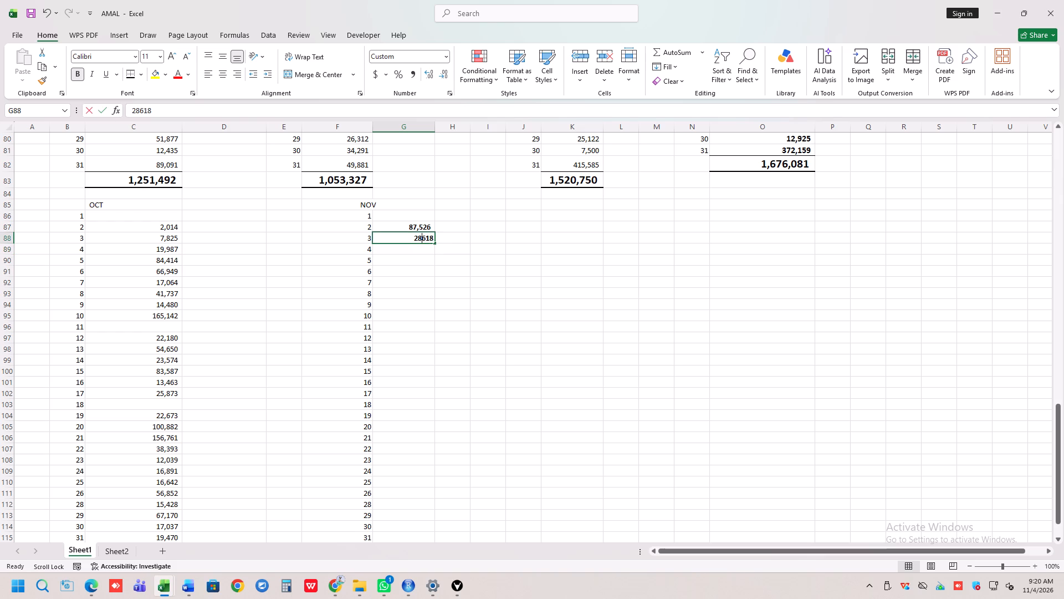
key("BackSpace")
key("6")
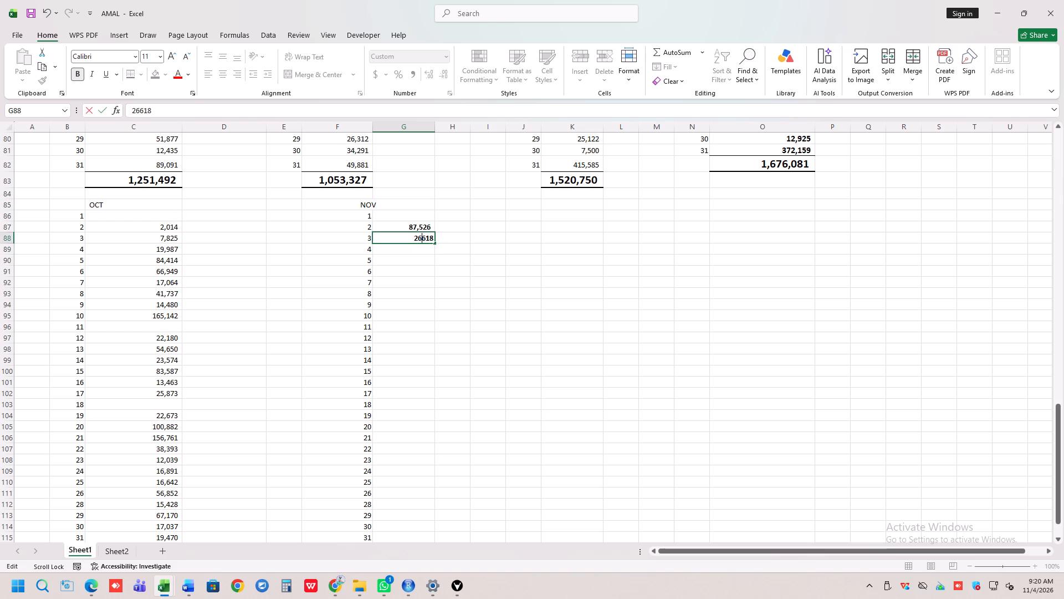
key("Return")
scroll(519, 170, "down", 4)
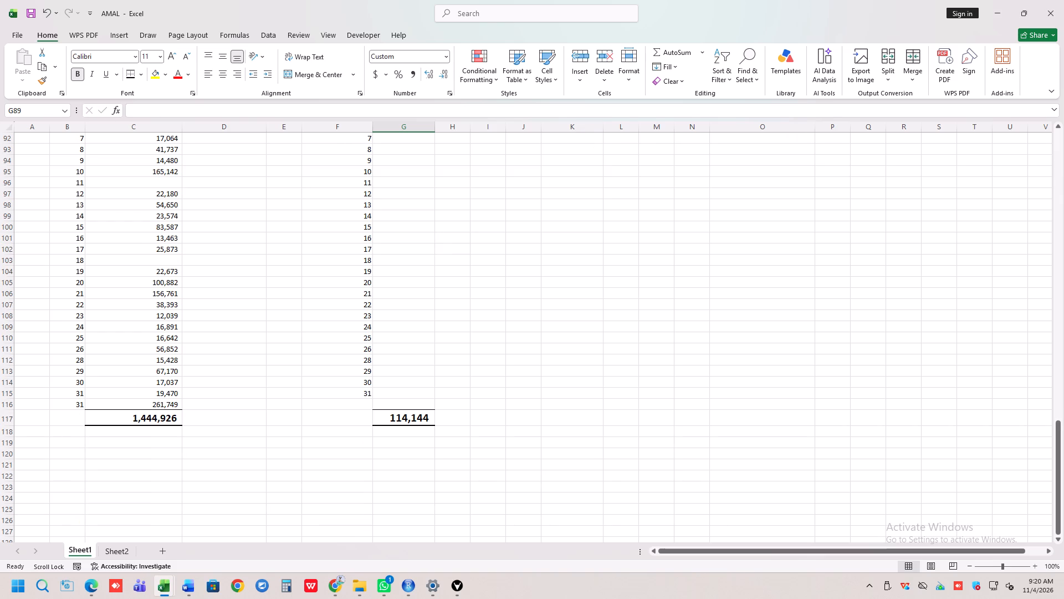
Set the NOV amount for day 3 in G88 back to 28618.
scroll(406, 233, "up", 3)
double_click(417, 198)
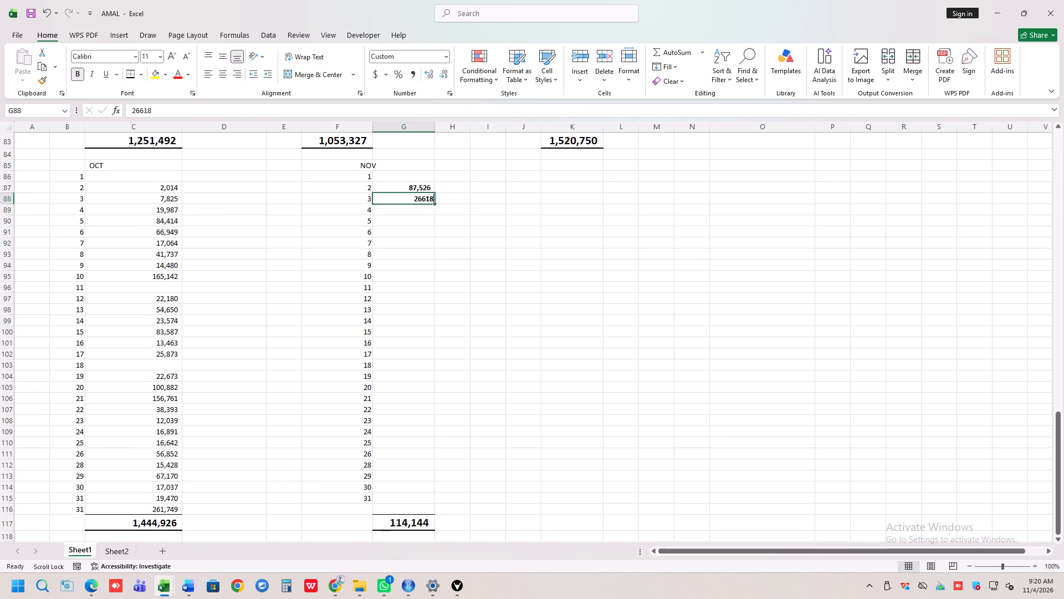
left_click(420, 200)
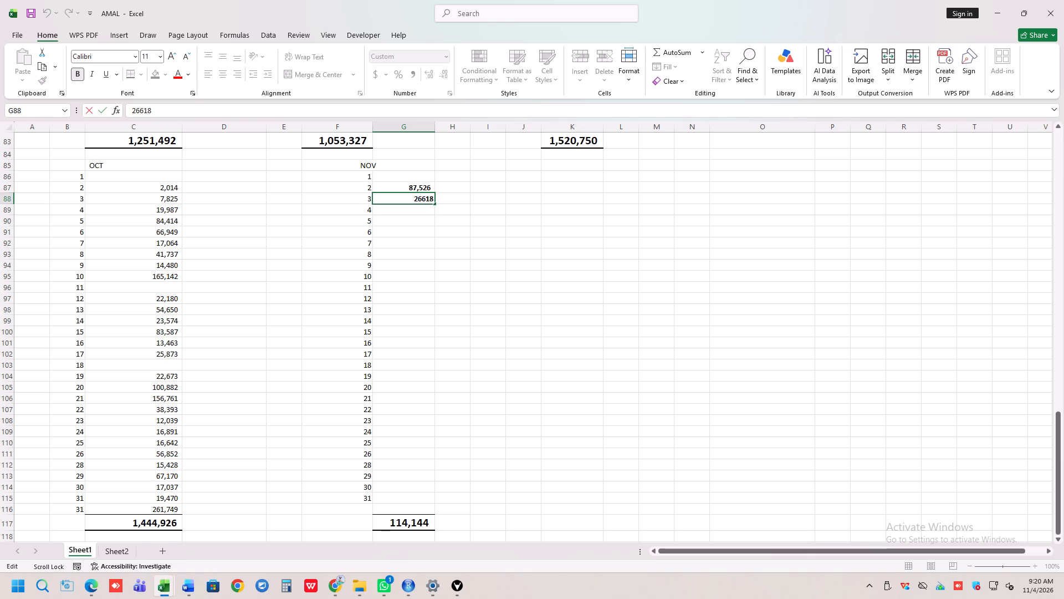
key("BackSpace")
type("8\\")
key("BackSpace")
key("Return")
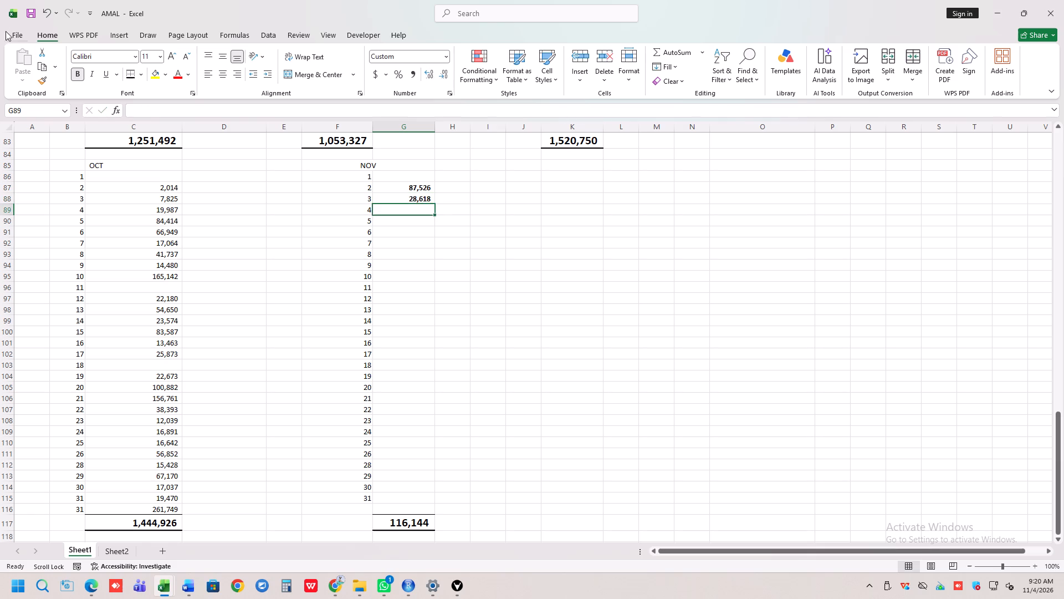
Switch to the BOOK1 ACCOUNTS workbook and review the 3 November entries in rows 37 to 39 and the totals on the NOV sheet.
left_click(13, 42)
left_click(207, 292)
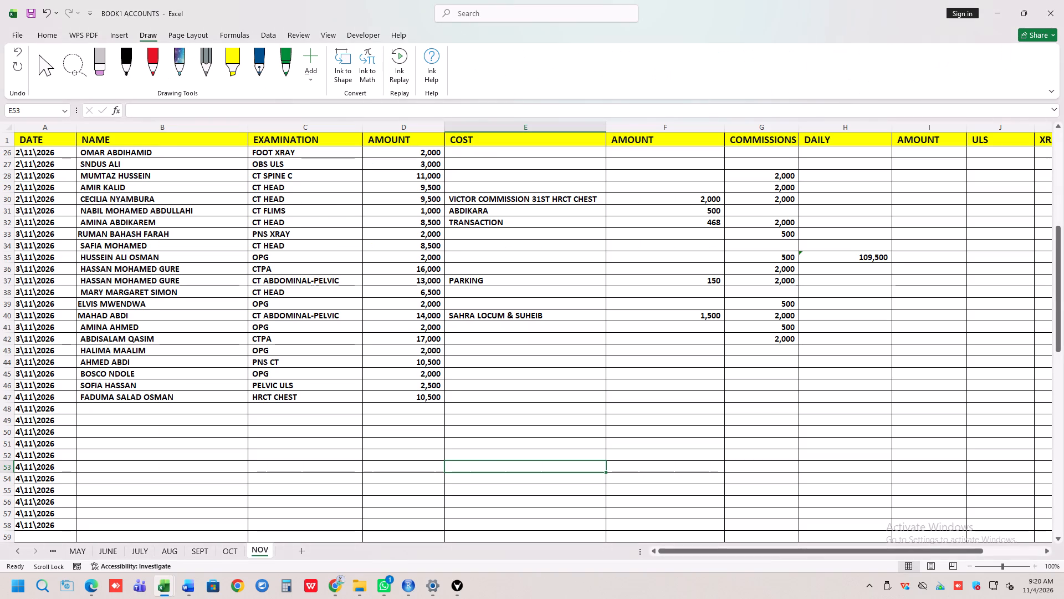
scroll(347, 288, "down", 2)
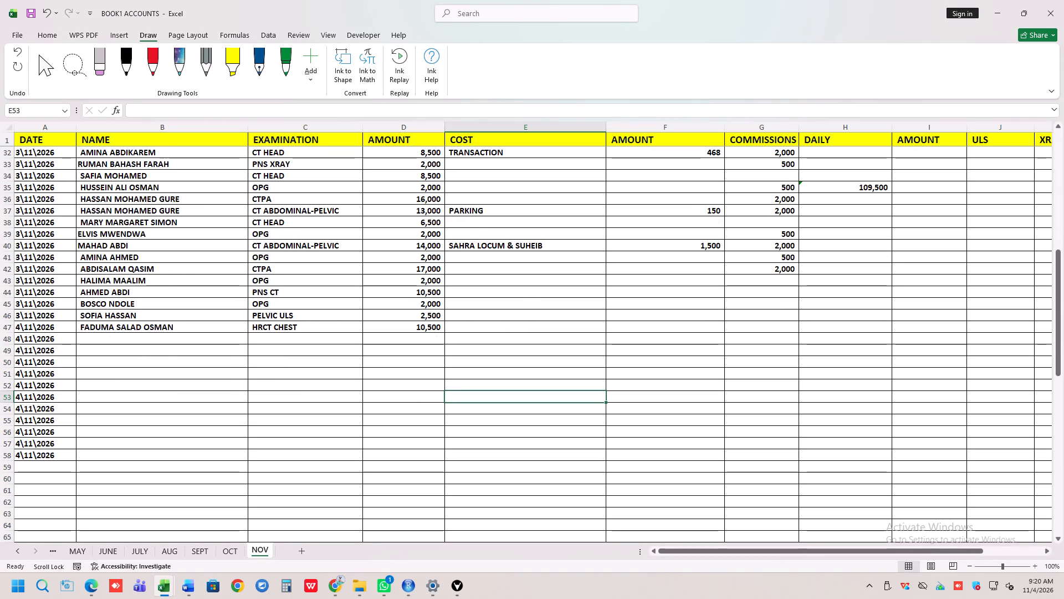
left_click(7, 233)
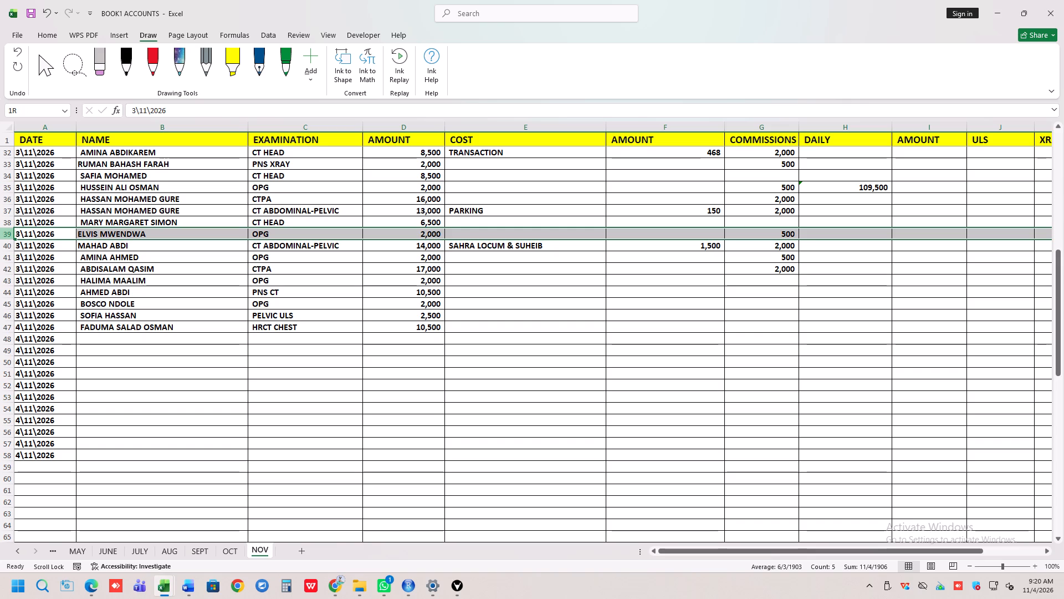
left_click(3, 221)
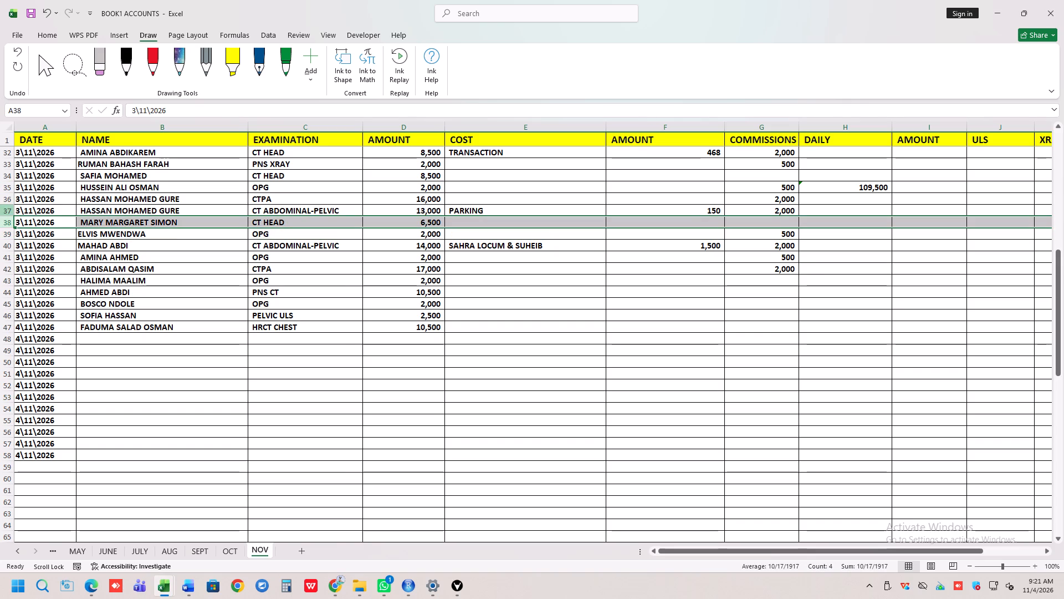
left_click(0, 209)
scroll(394, 292, "down", 6)
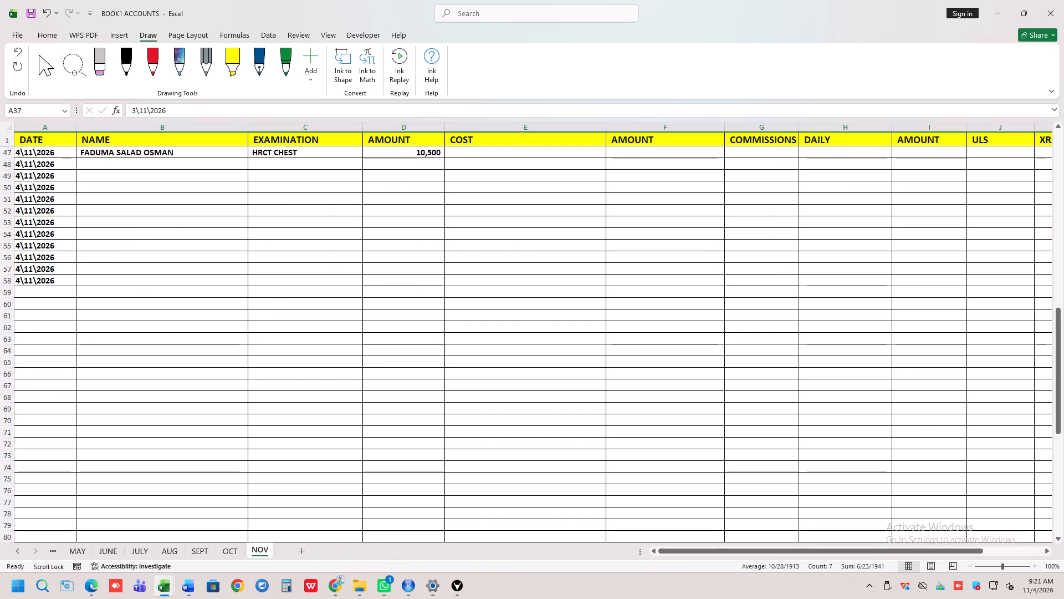
scroll(394, 292, "down", 5)
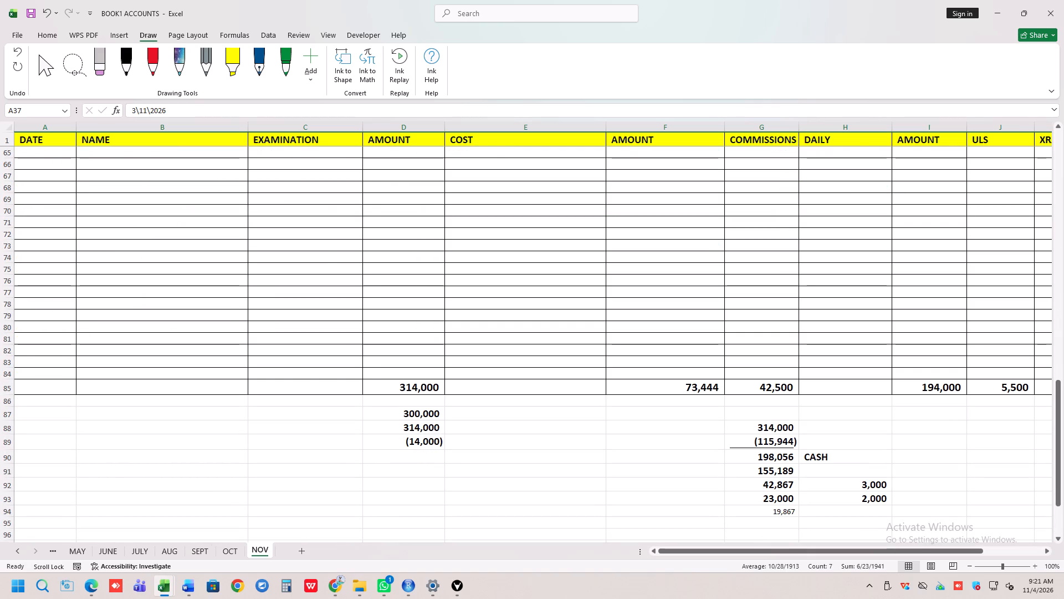
Switch to the AMAL workbook and check the NOV daily amounts and their total.
left_click(13, 37)
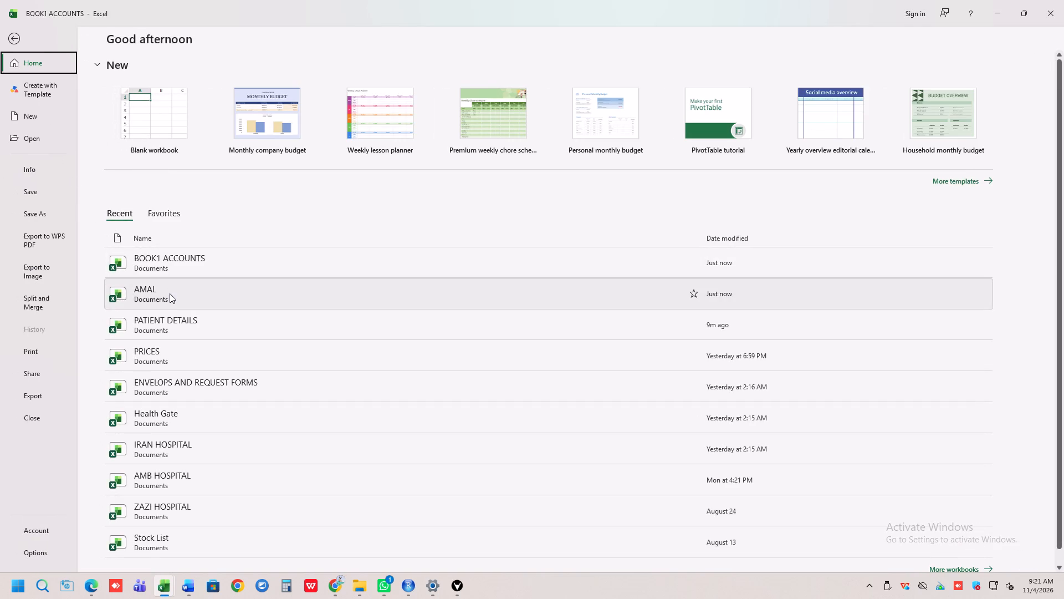
left_click(170, 293)
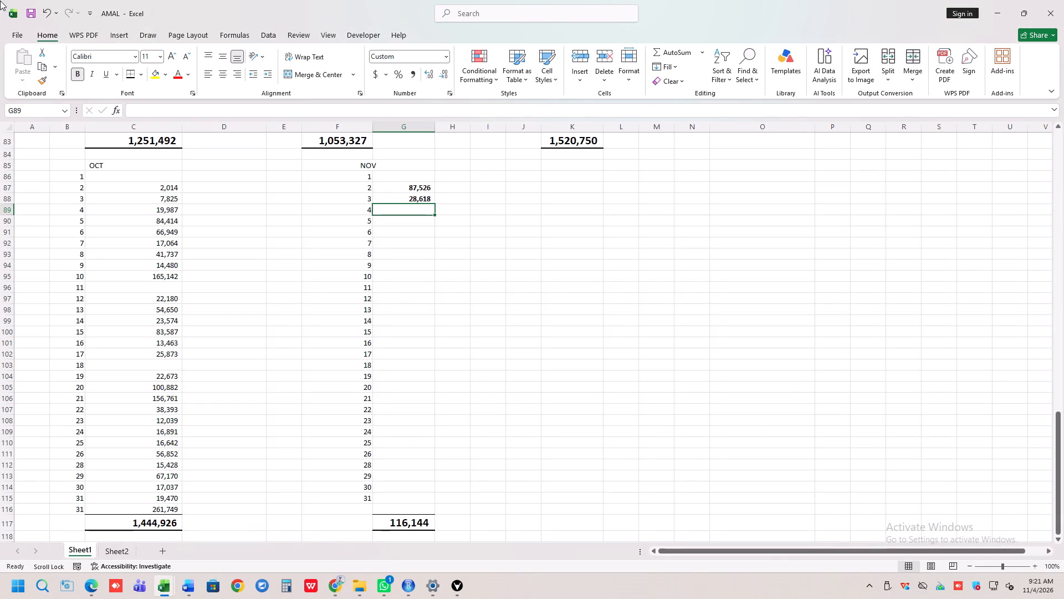
Return to BOOK1 ACCOUNTS and examine the 1 to 3 November entries, costs, commissions and daily amounts on the NOV sheet.
left_click(21, 32)
left_click(245, 294)
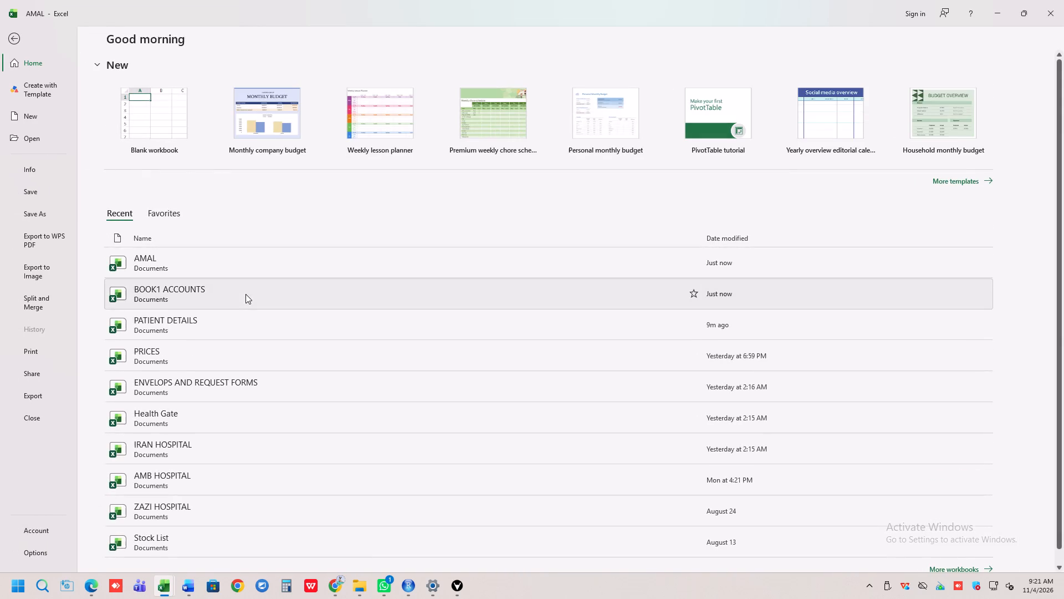
scroll(498, 268, "up", 5)
scroll(569, 270, "up", 8)
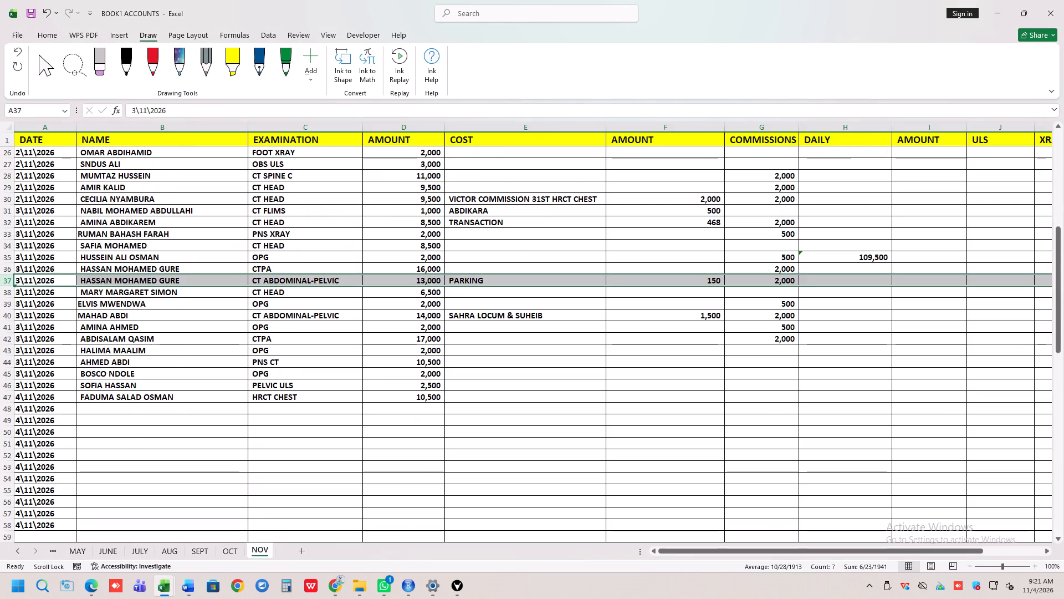
scroll(569, 270, "up", 4)
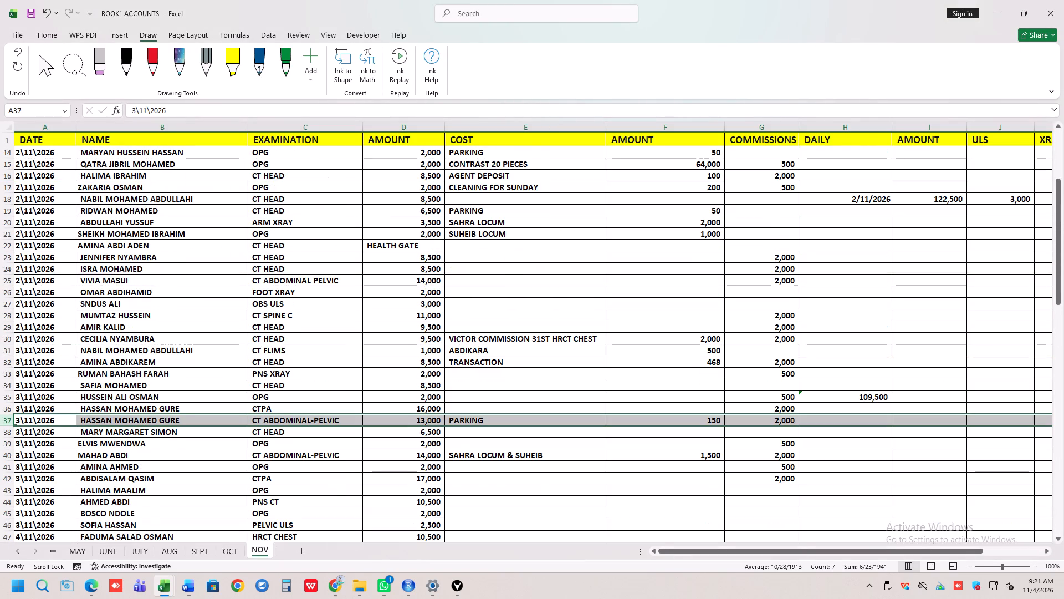
scroll(569, 270, "up", 2)
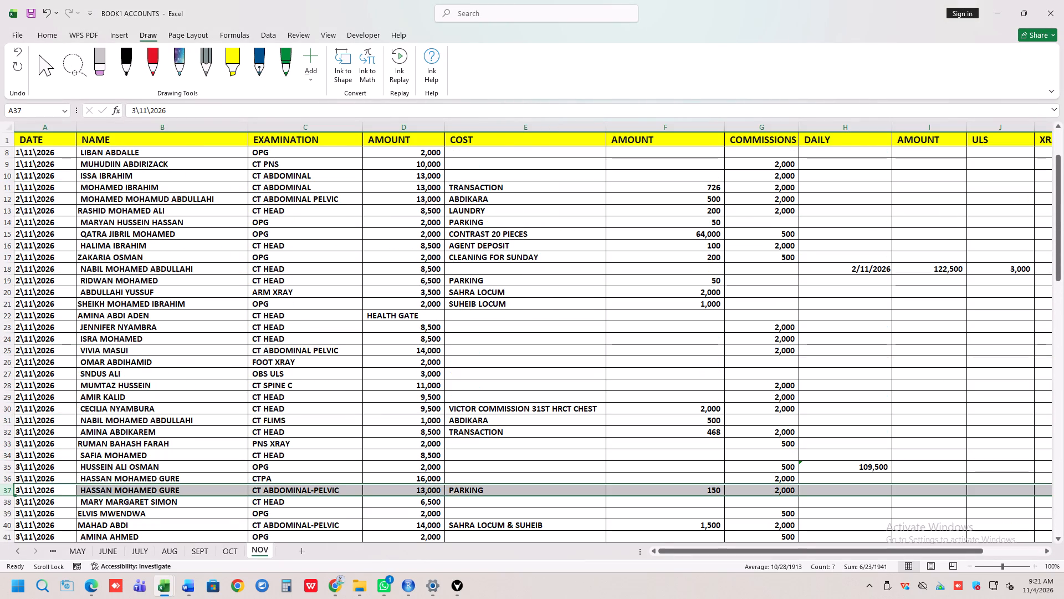
scroll(637, 282, "down", 3)
scroll(637, 282, "up", 2)
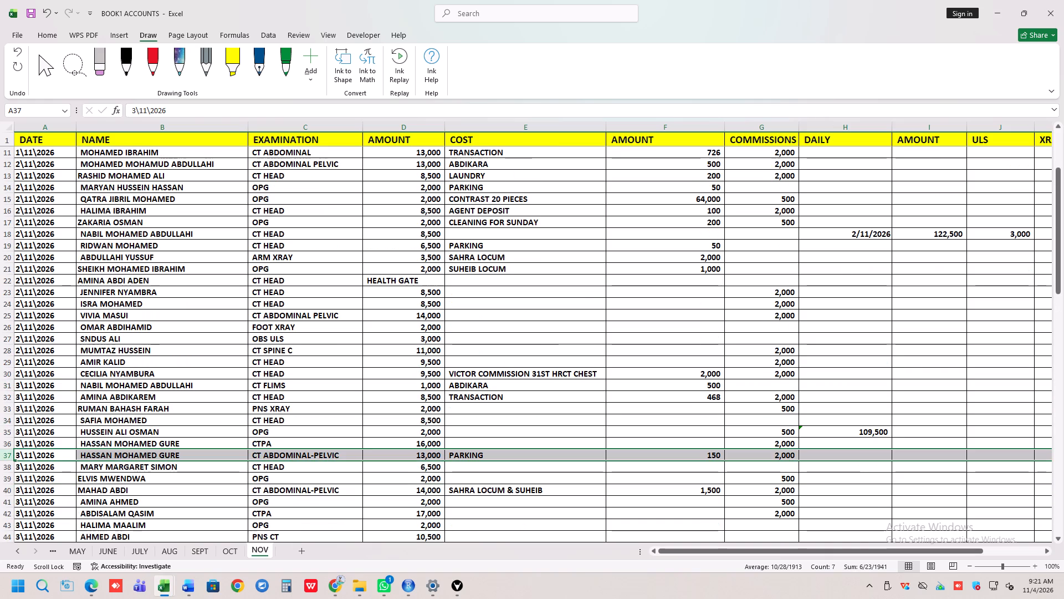
scroll(637, 282, "up", 2)
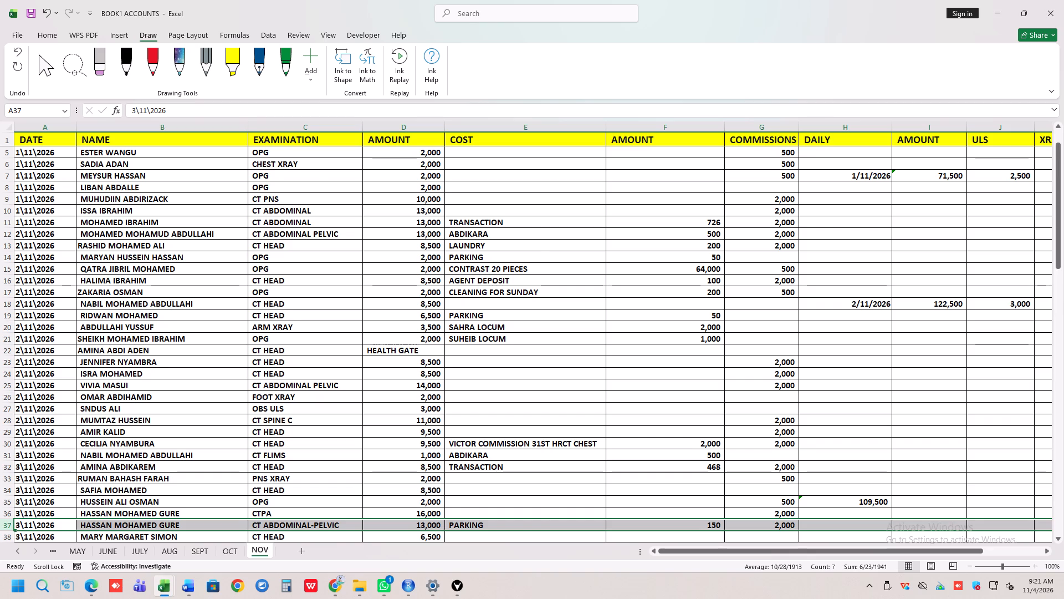
scroll(637, 282, "down", 5)
scroll(637, 282, "up", 2)
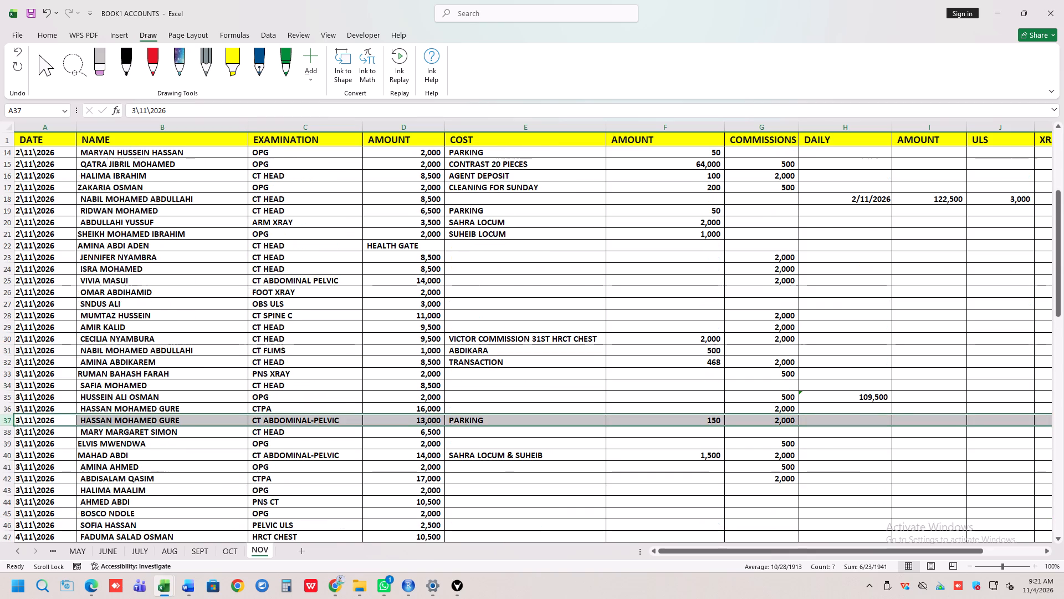
scroll(637, 282, "down", 1)
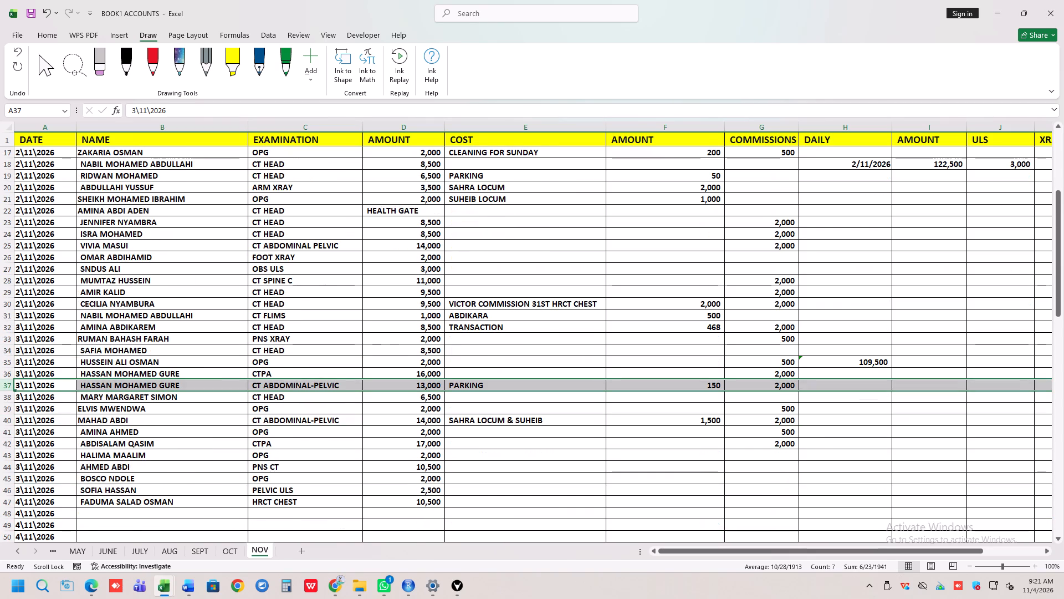
scroll(637, 282, "up", 3)
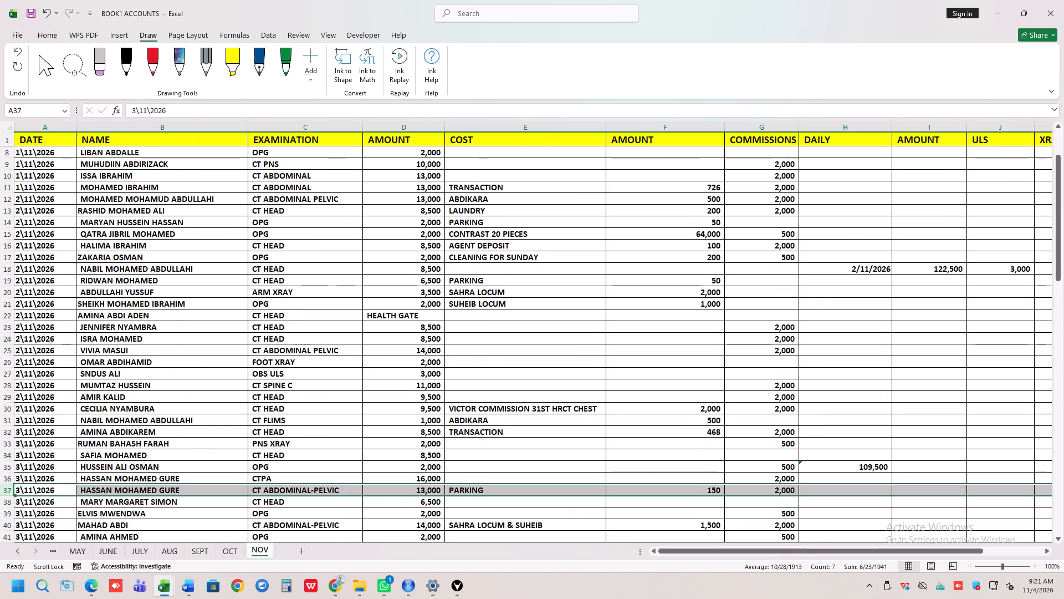
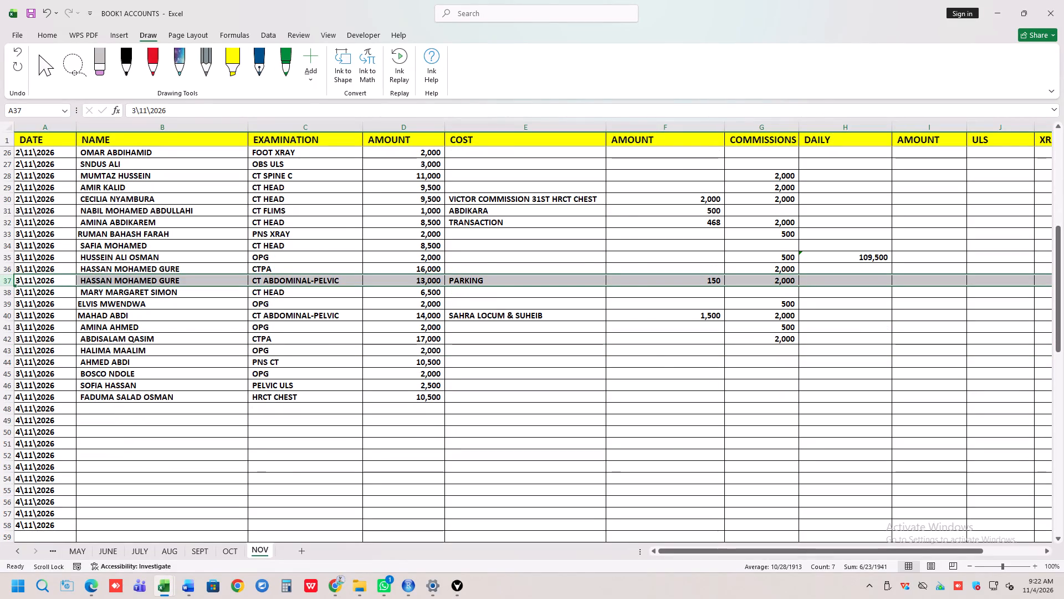
Inspect the formula behind the TRANSACTION cost amount in F32 on the NOV sheet, leaving it as is.
double_click(697, 221)
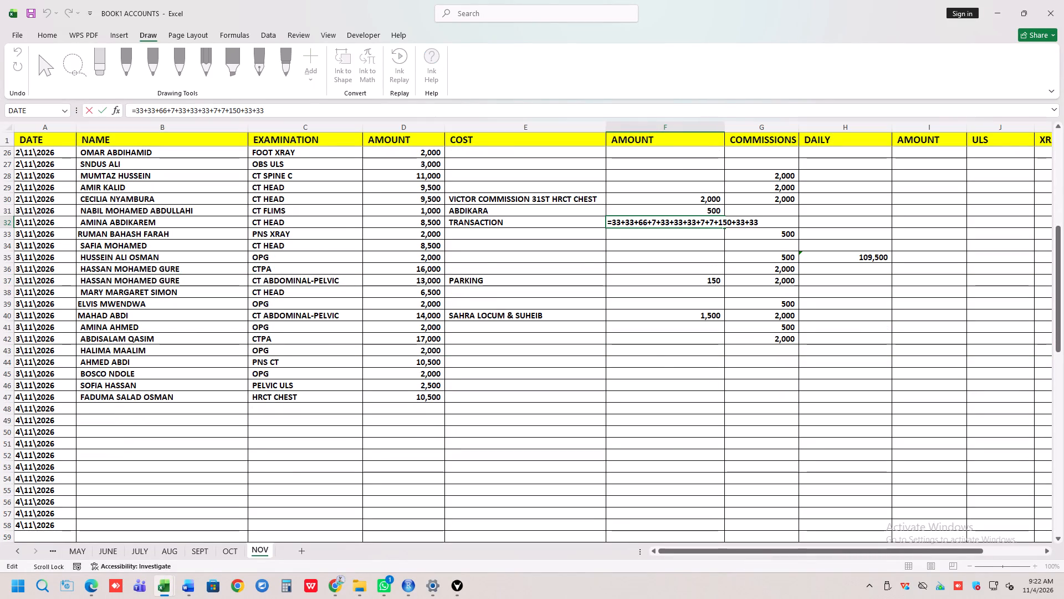
left_click(700, 255)
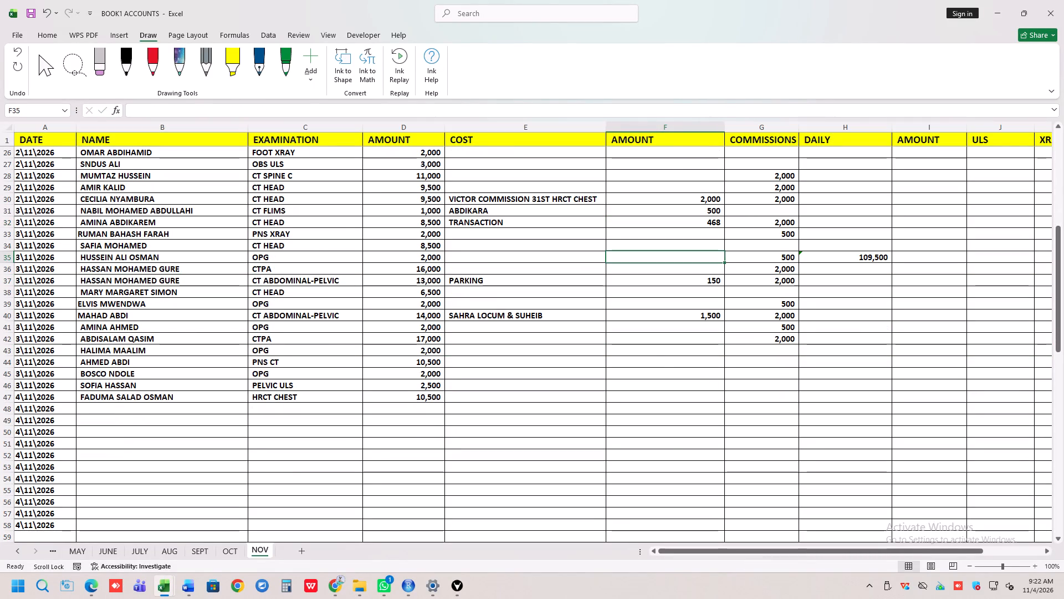
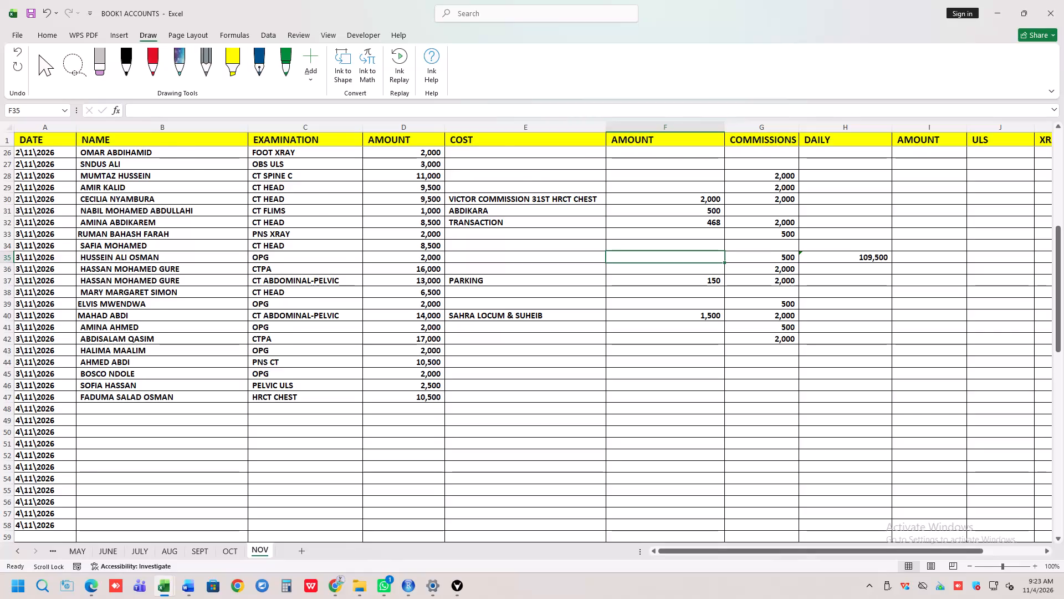
Recheck the formula behind the TRANSACTION cost amount in F32 on the NOV sheet, without altering its terms.
scroll(577, 354, "down", 8)
scroll(577, 354, "up", 7)
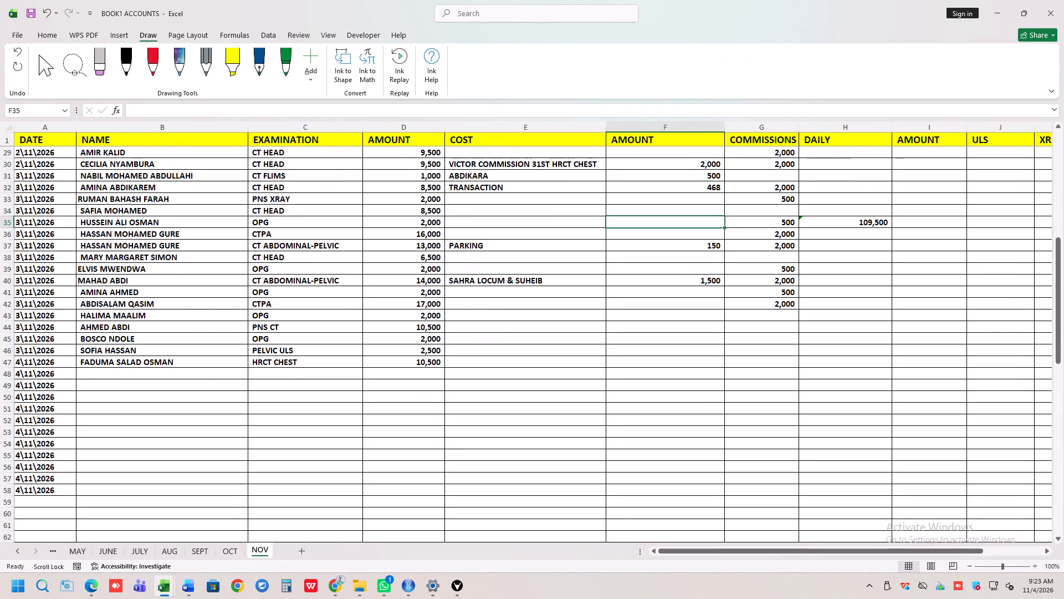
scroll(577, 354, "up", 2)
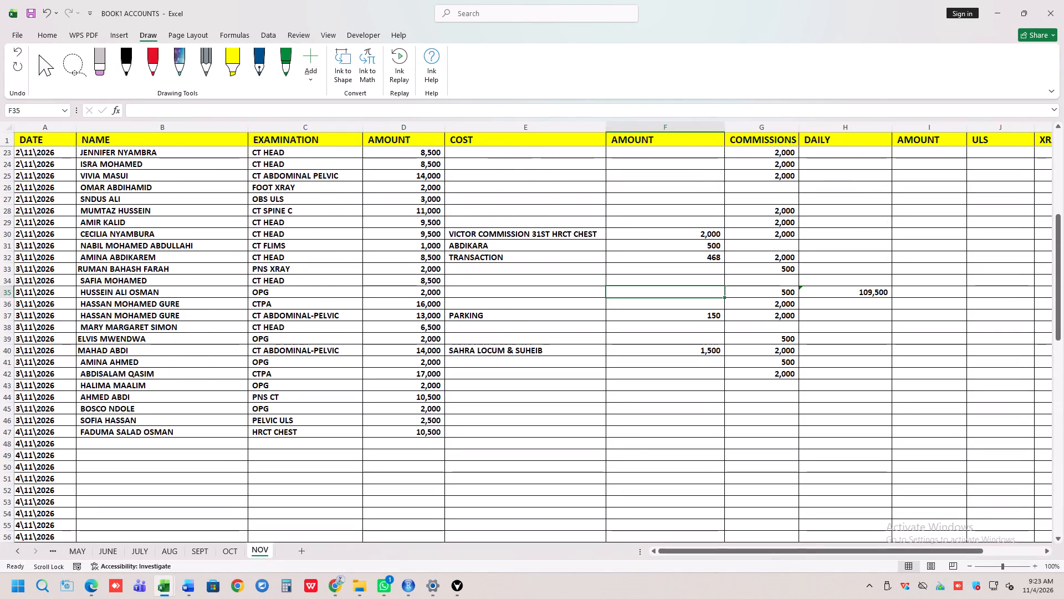
double_click(695, 252)
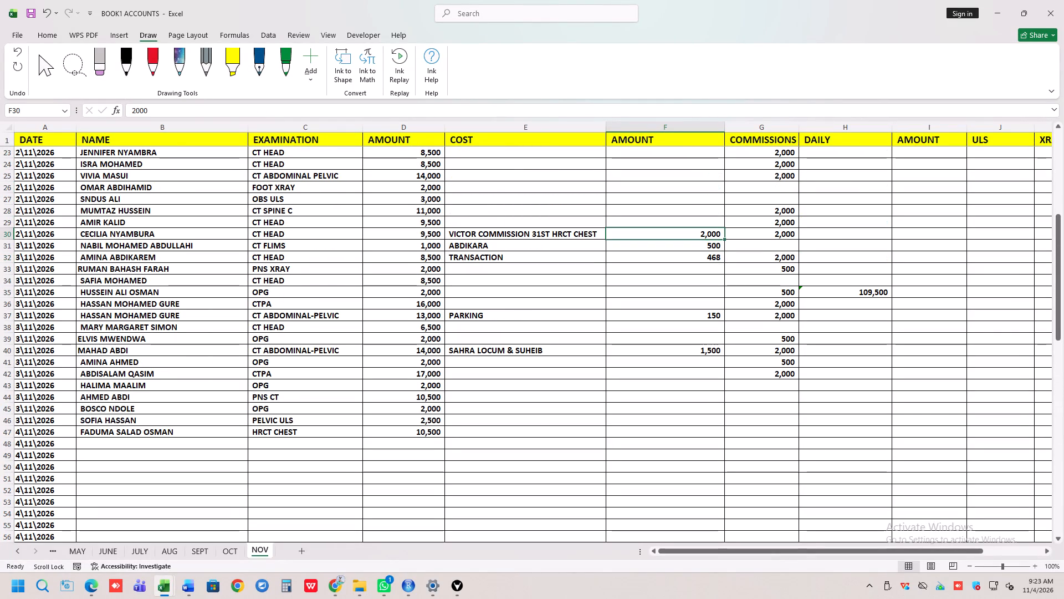
double_click(701, 256)
left_click(654, 343)
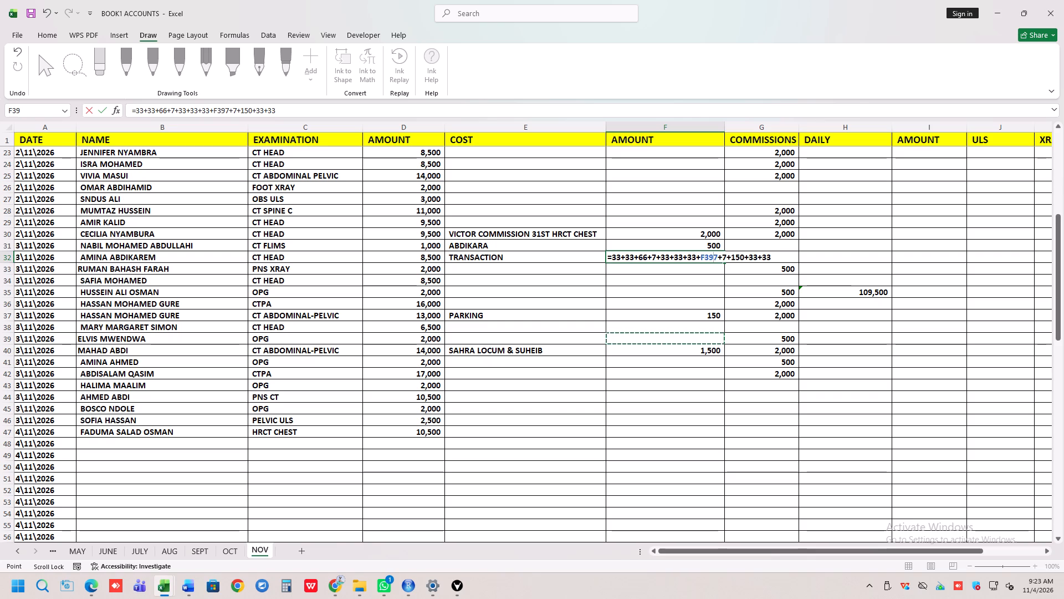
key("BackSpace")
key("BackSpace")
key("BackSpace")
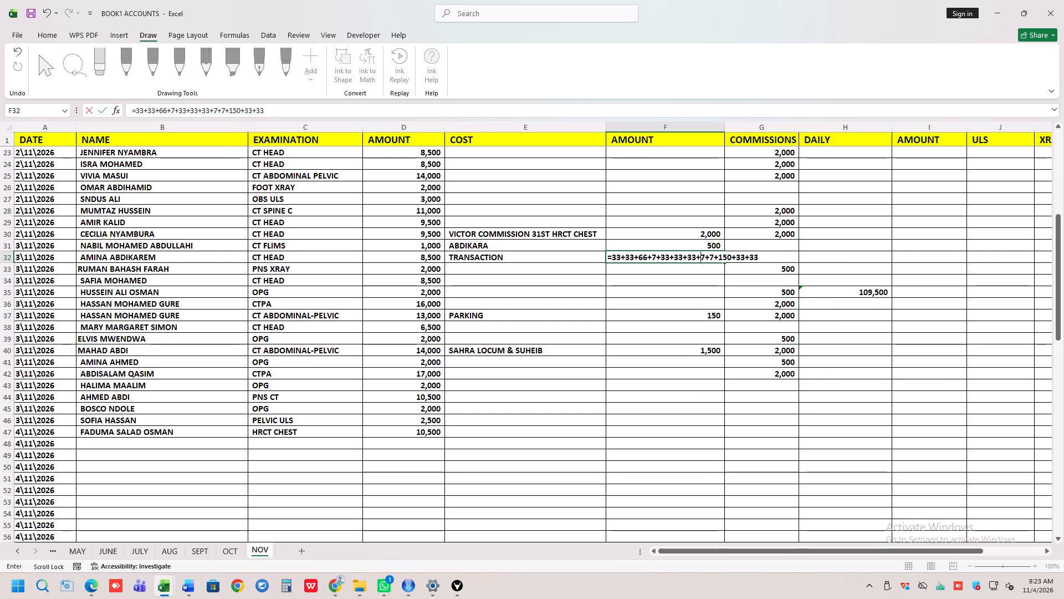
key("Return")
Review the NOV sheet's patient, cost, commission and daily amount entries for 1\11\2026 through 4\11\2026.
scroll(731, 268, "down", 8)
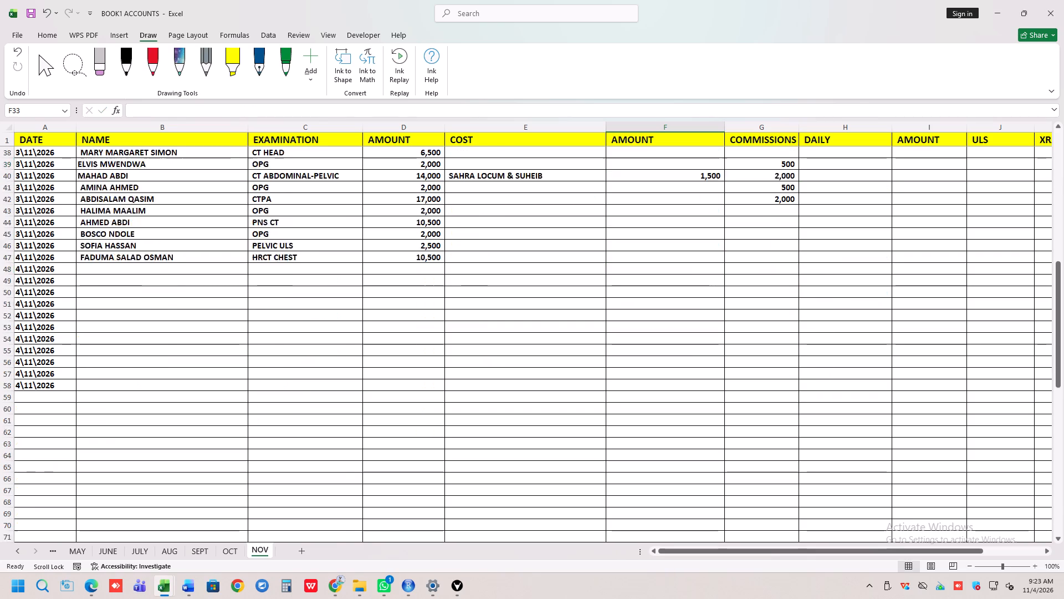
scroll(738, 293, "down", 6)
scroll(738, 293, "up", 9)
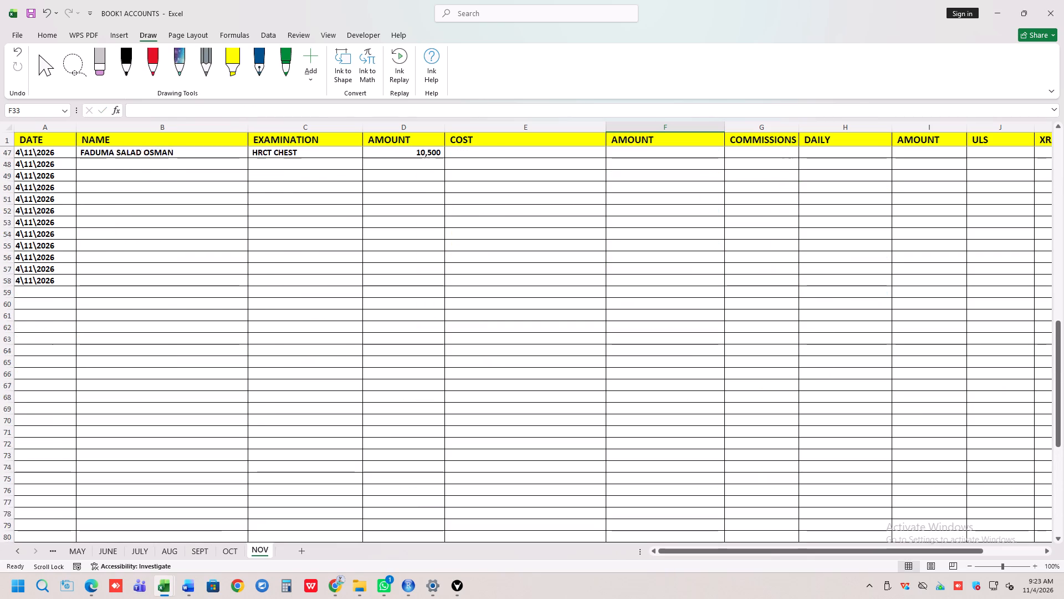
scroll(738, 293, "up", 11)
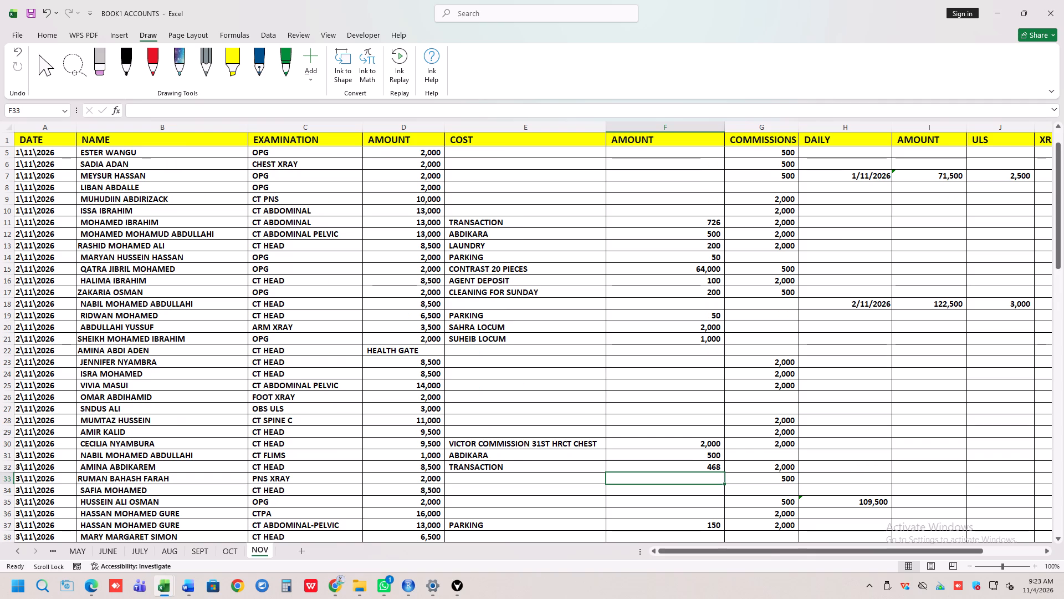
scroll(738, 293, "down", 2)
scroll(738, 293, "up", 2)
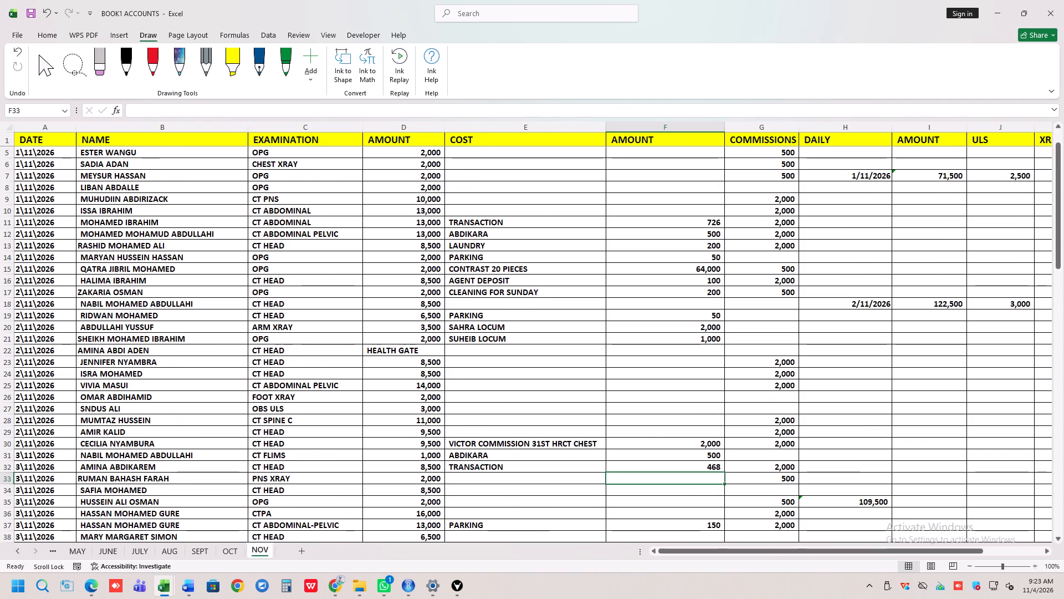
scroll(738, 293, "down", 2)
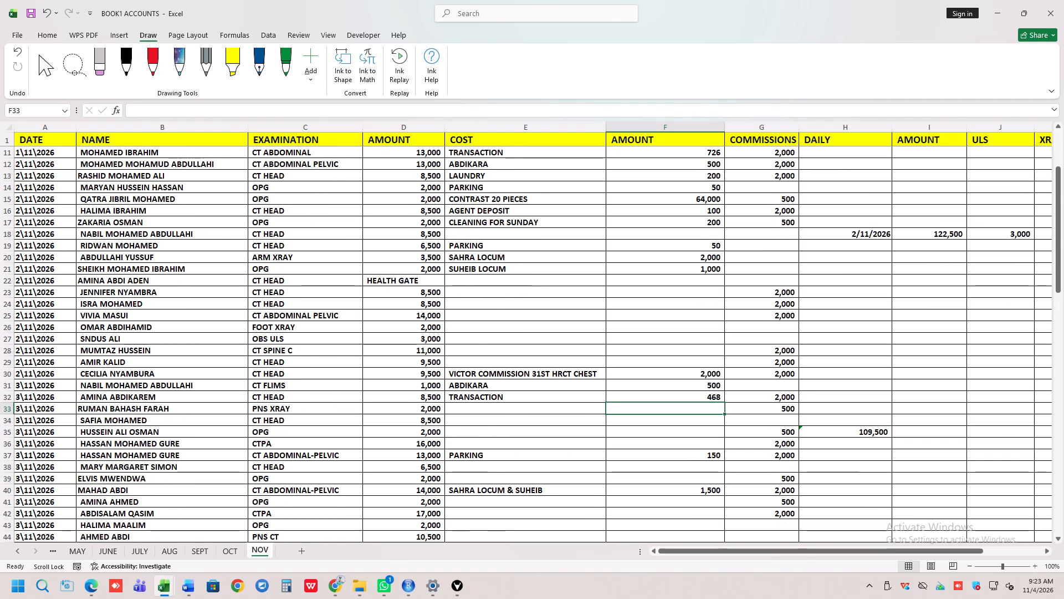
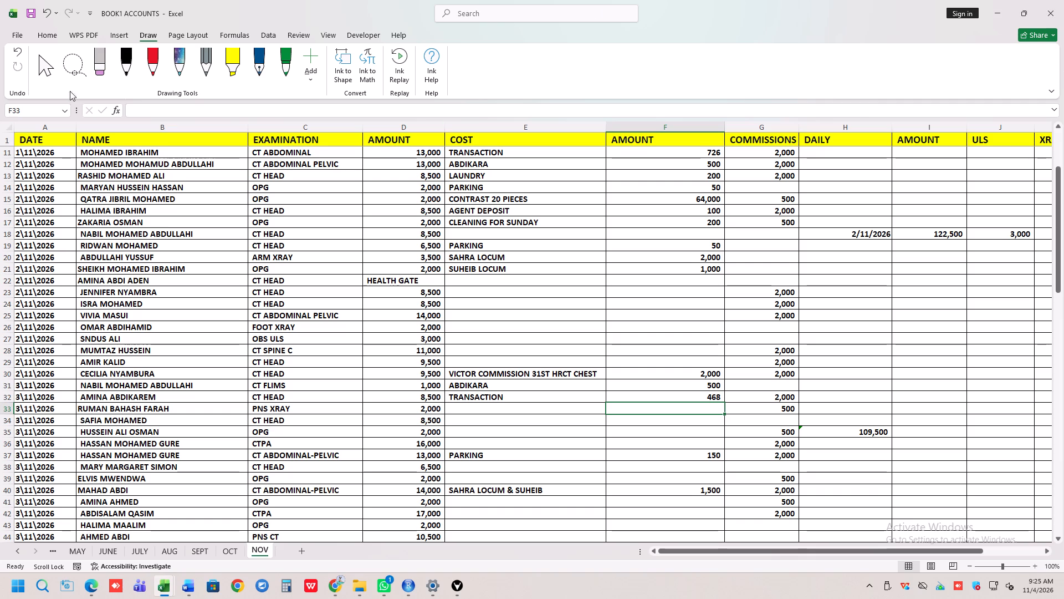
Save the BOOK1 ACCOUNTS workbook.
double_click(34, 16)
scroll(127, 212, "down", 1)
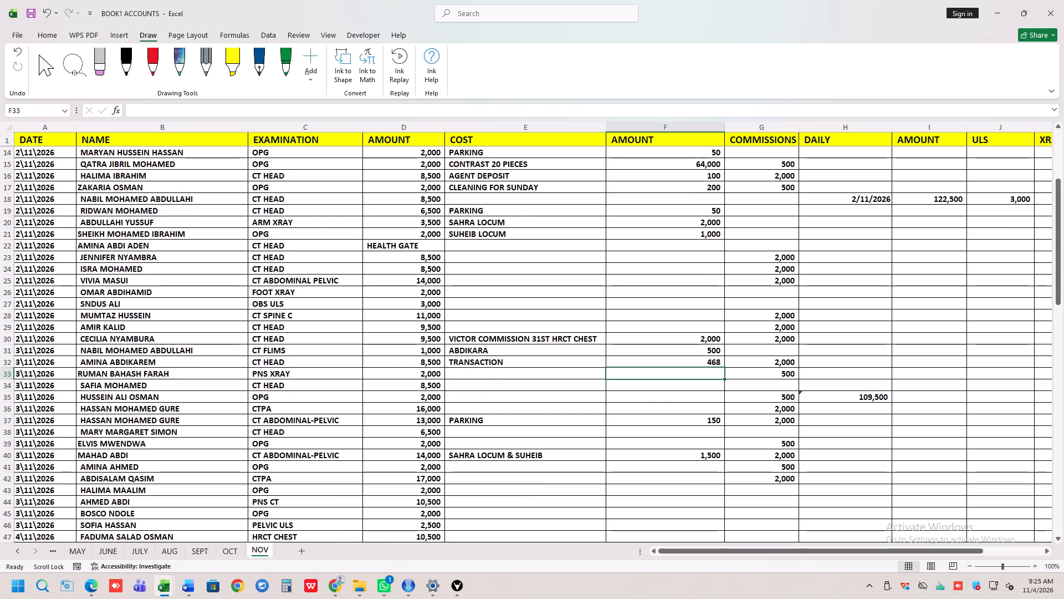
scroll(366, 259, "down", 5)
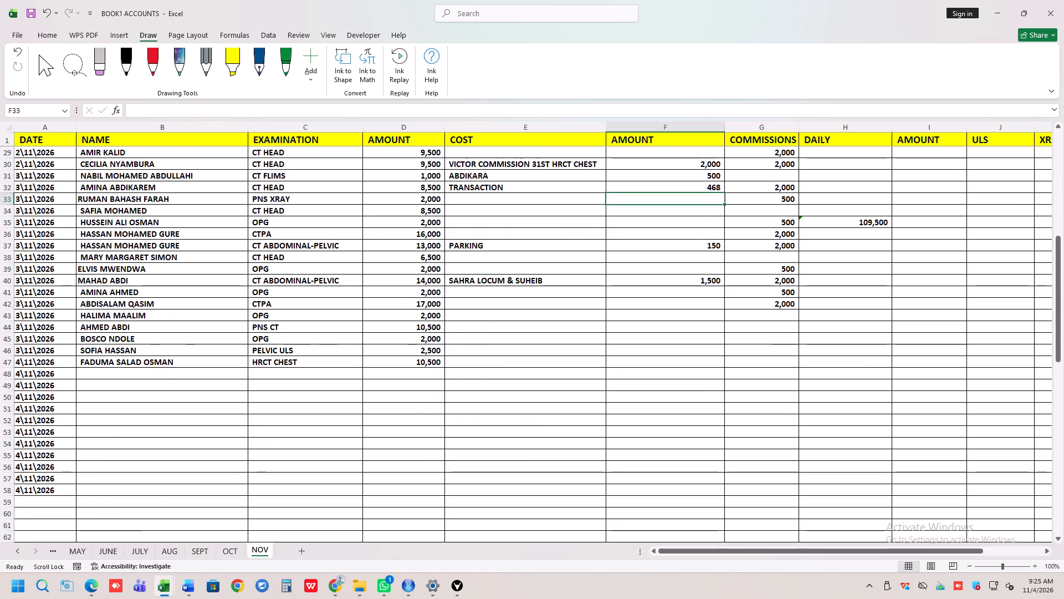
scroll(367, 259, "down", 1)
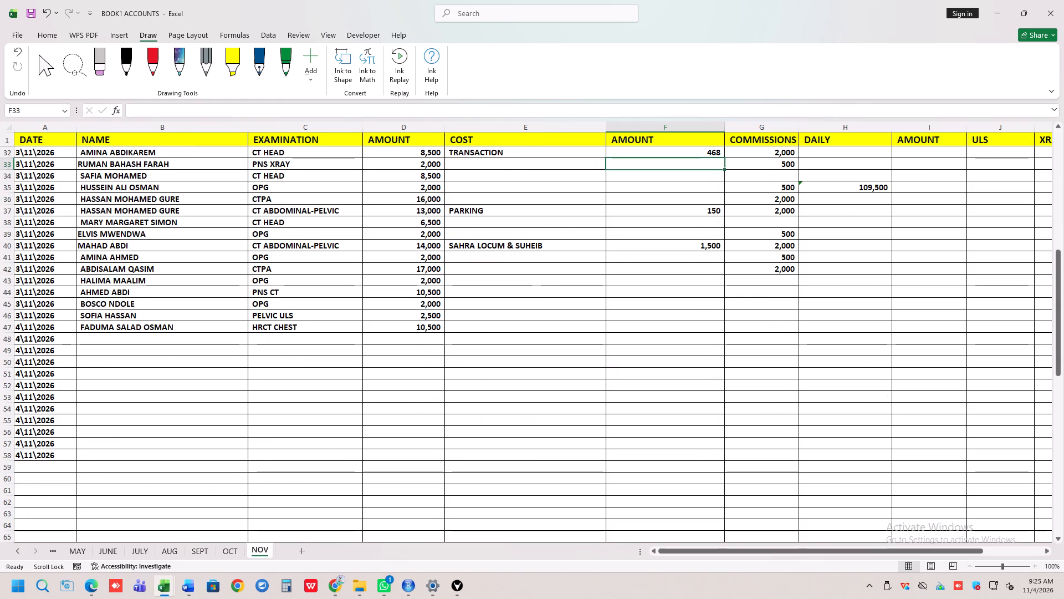
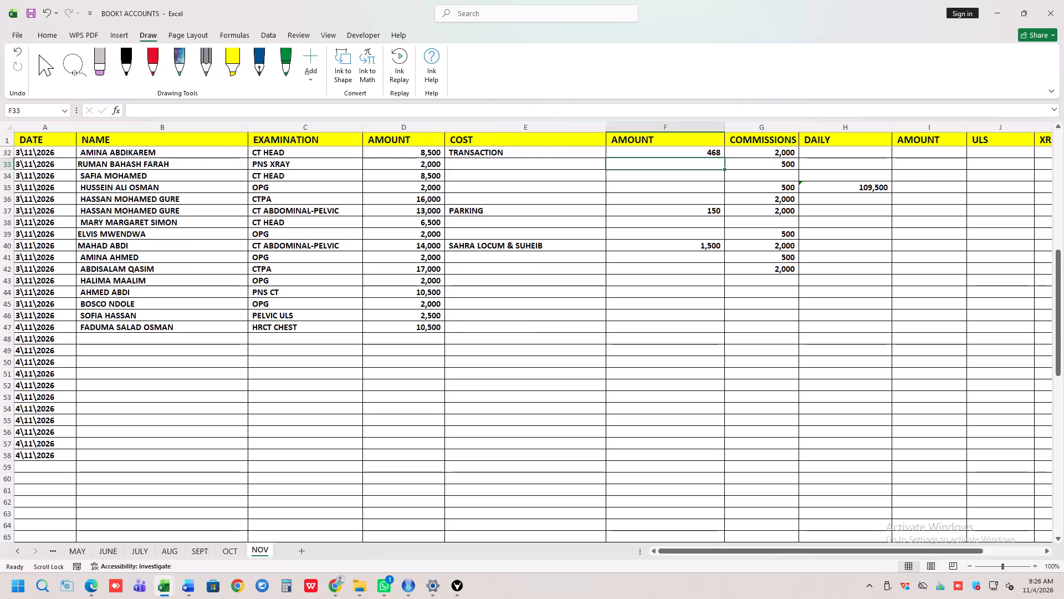
Add 200 to the sum in the 3\11\2026 TRANSACTION cost amount on the NOV sheet.
scroll(432, 503, "down", 13)
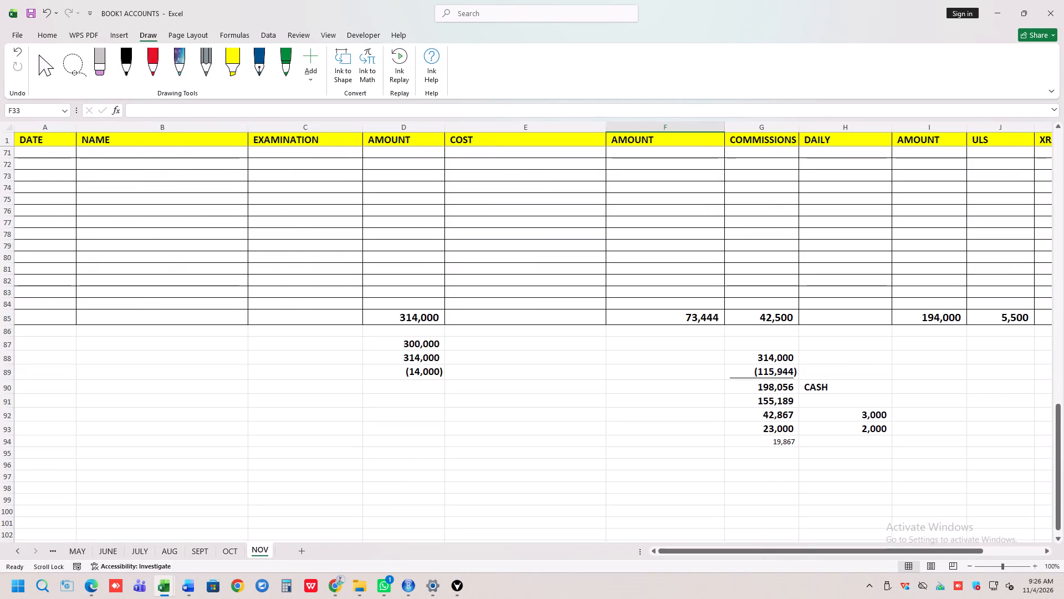
left_click(786, 395)
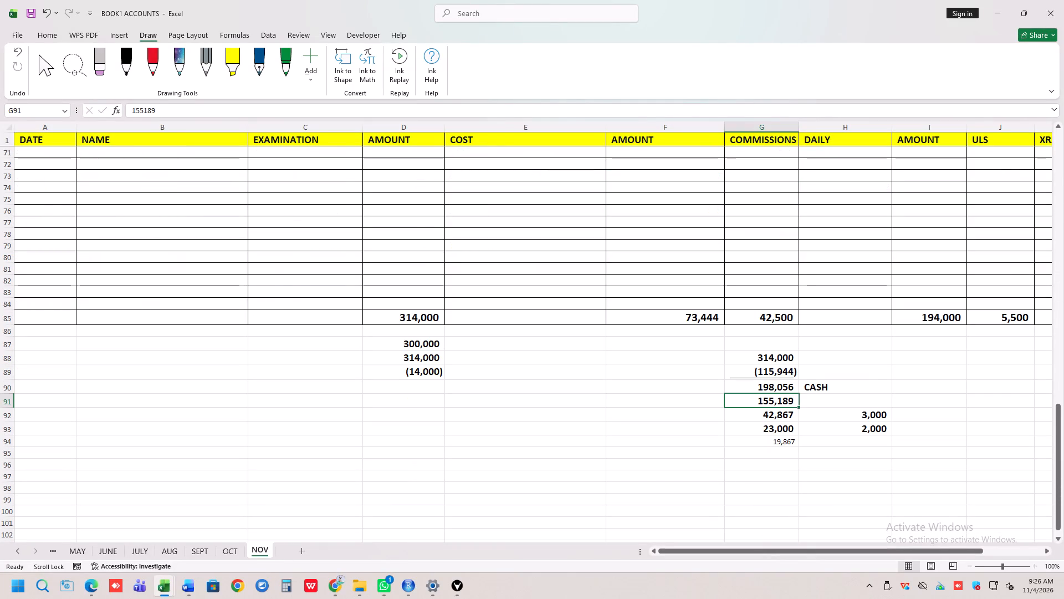
scroll(746, 408, "up", 5)
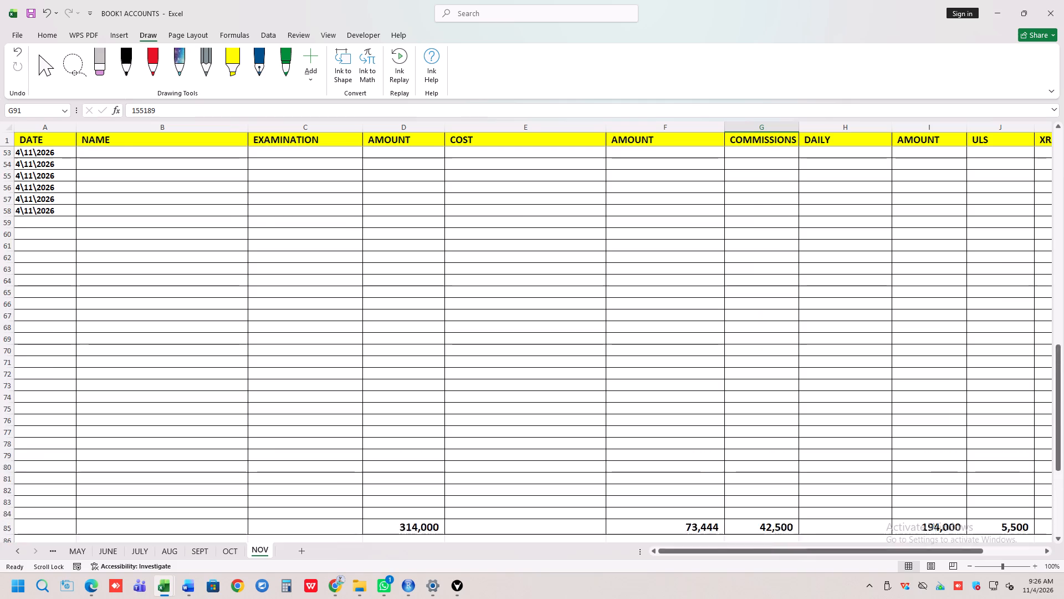
scroll(729, 405, "up", 9)
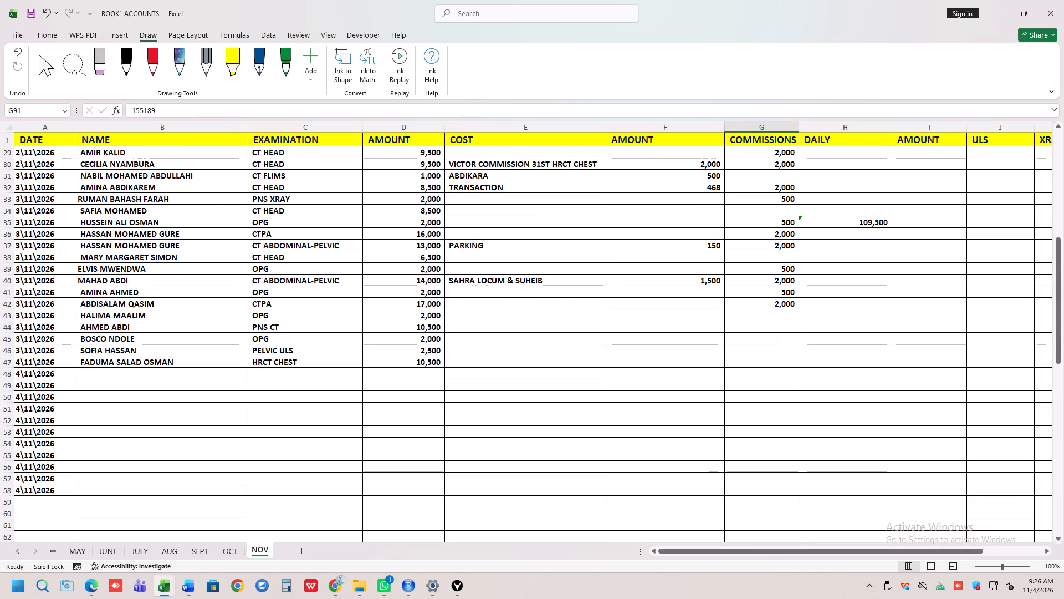
double_click(698, 185)
left_click(766, 186)
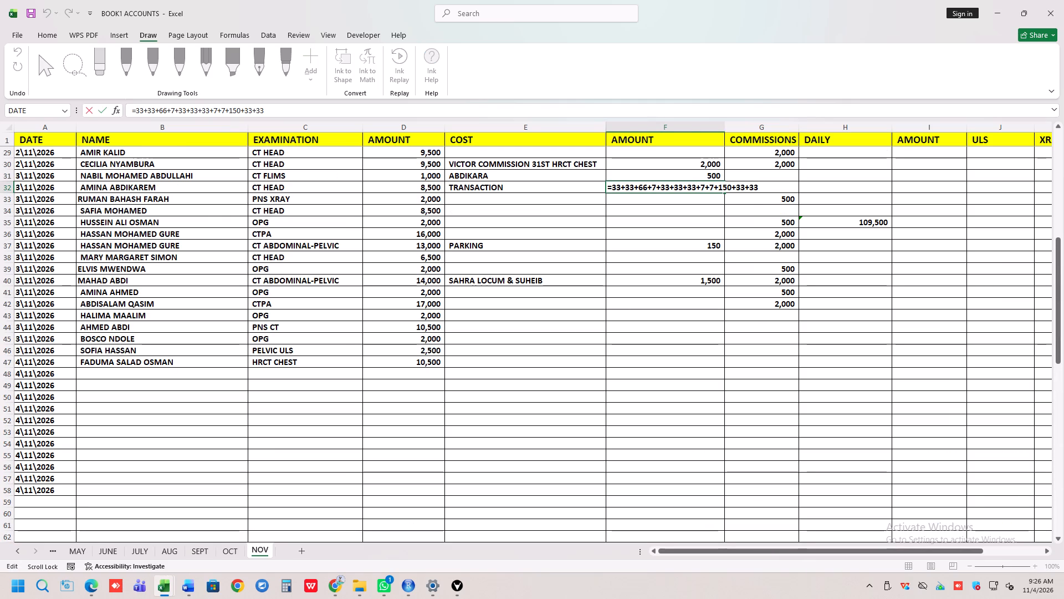
key("plus")
type("200")
key("Return")
Set the figure directly below the CASH line in the NOV summary to 169189.
scroll(768, 227, "down", 14)
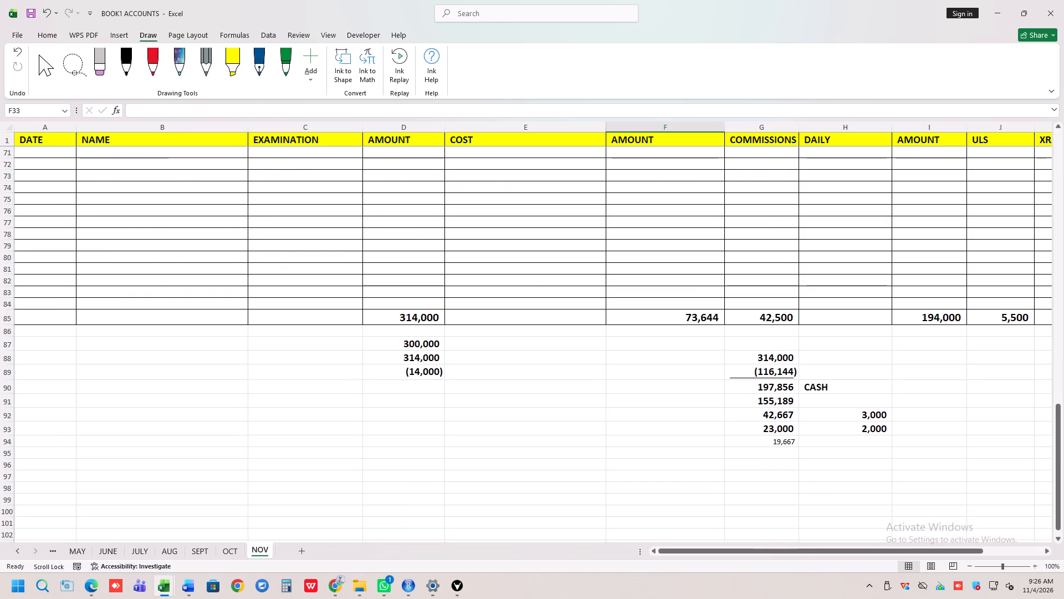
left_click(786, 400)
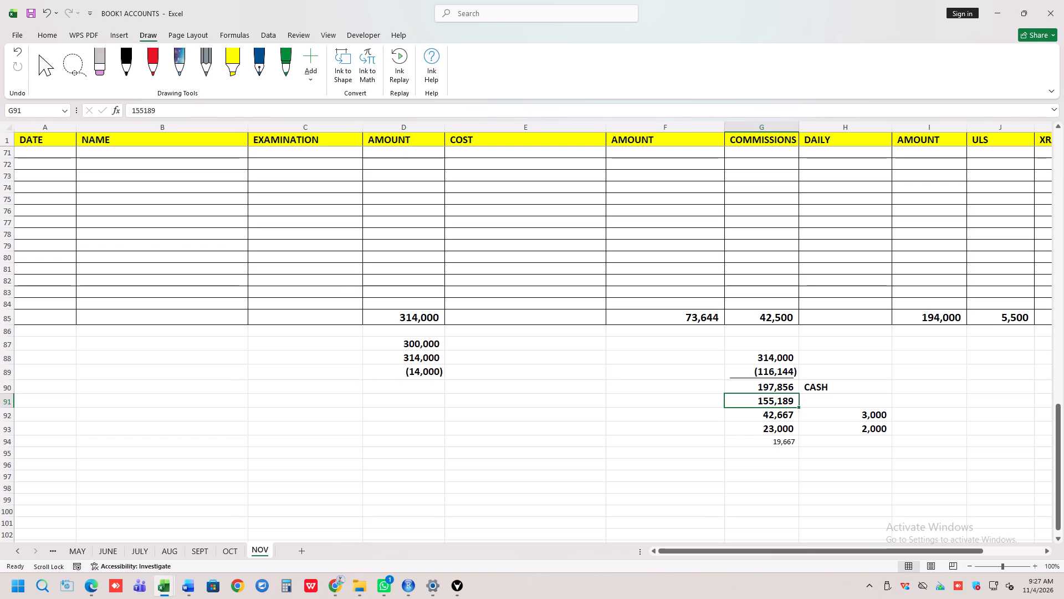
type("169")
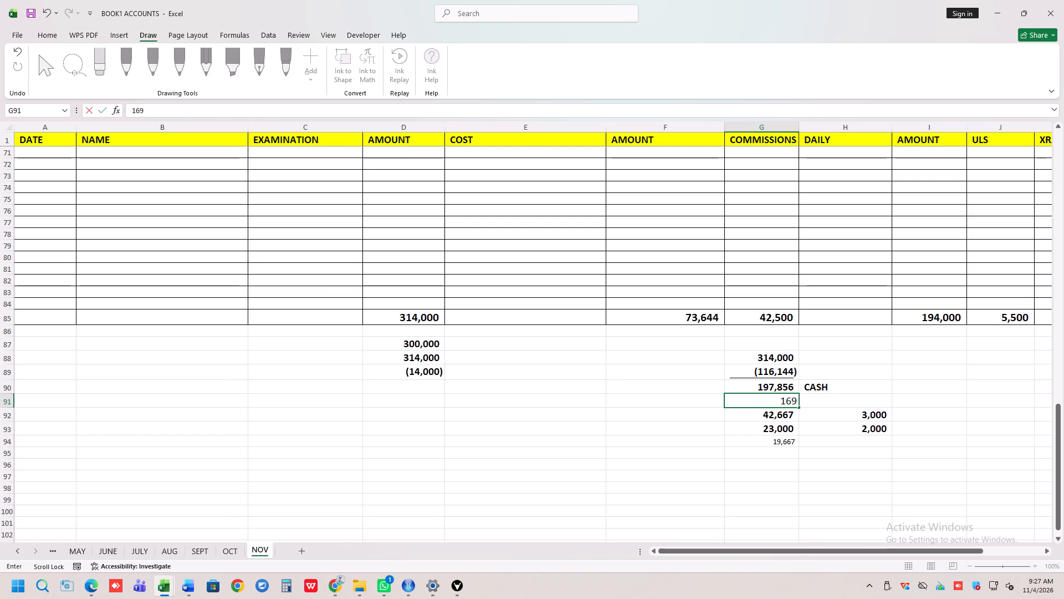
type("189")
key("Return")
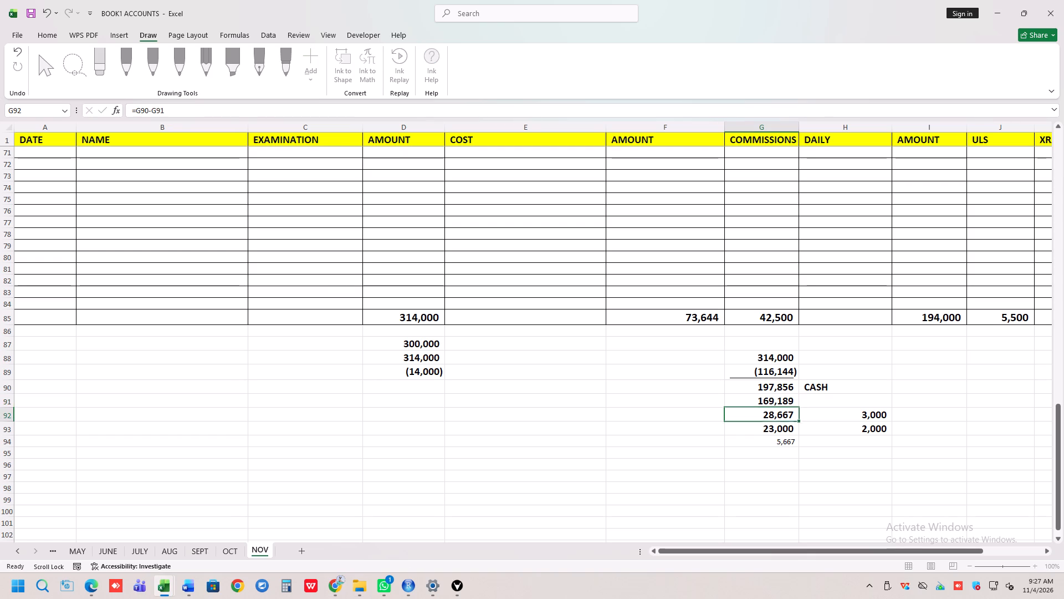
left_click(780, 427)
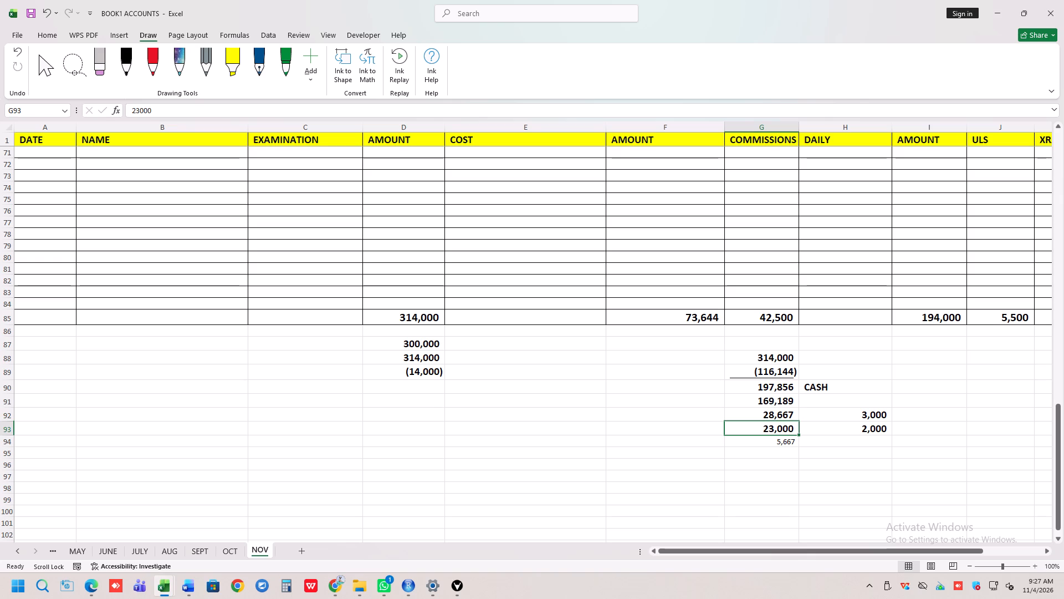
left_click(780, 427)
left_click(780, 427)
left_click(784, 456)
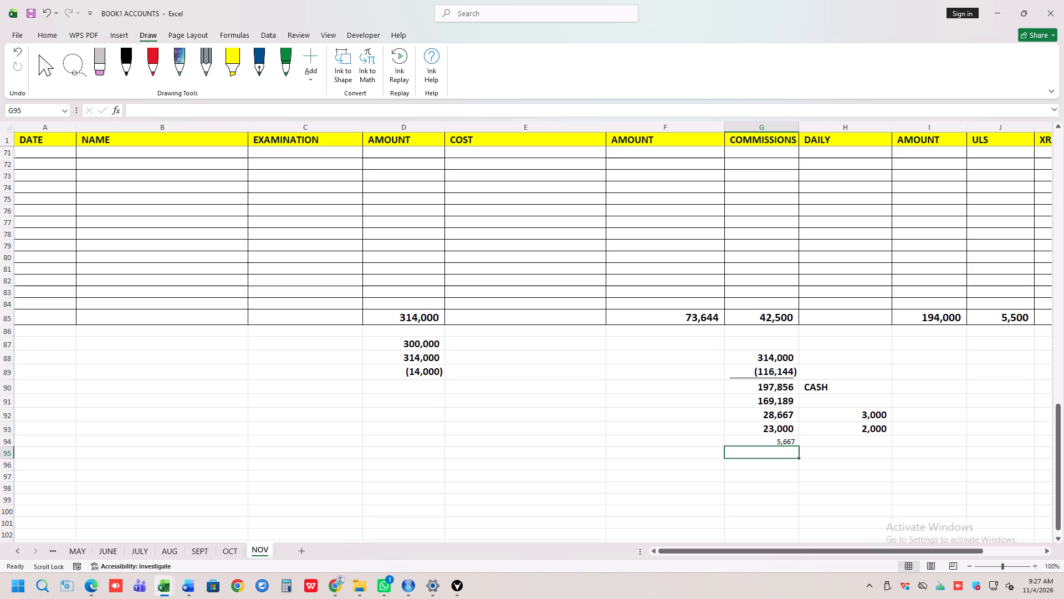
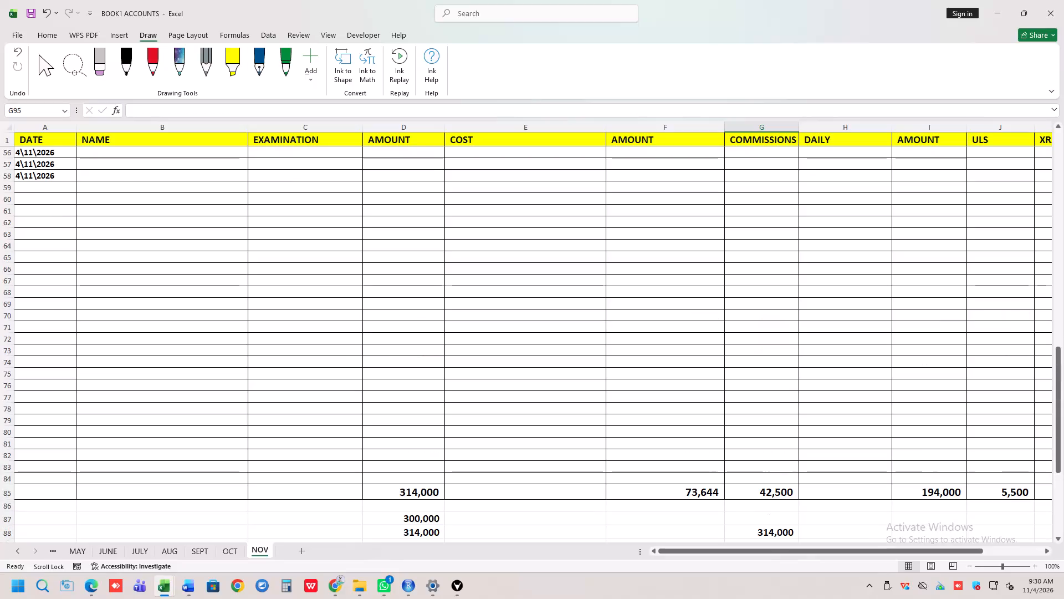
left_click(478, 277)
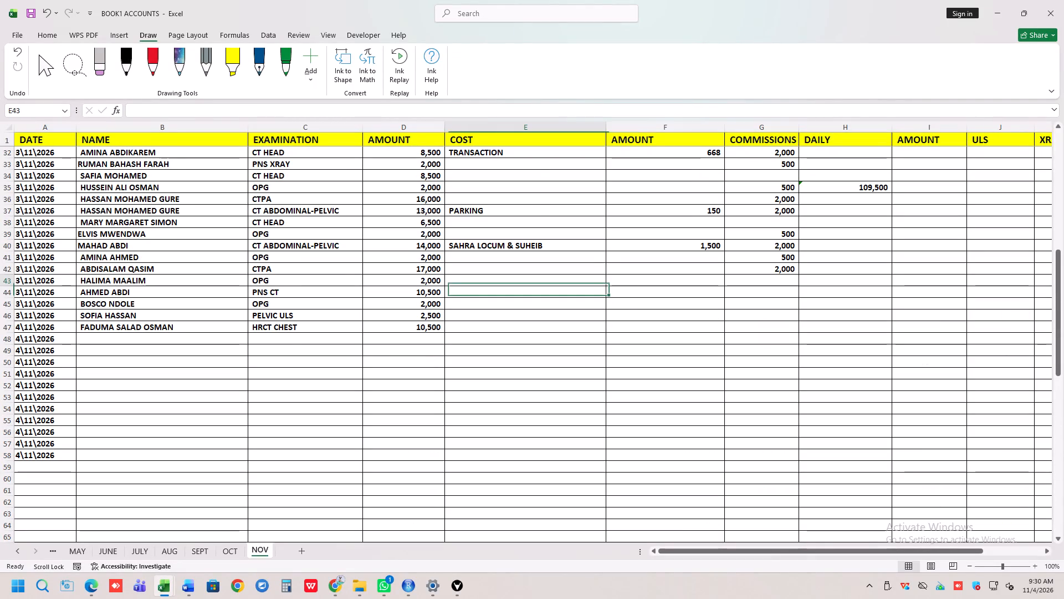